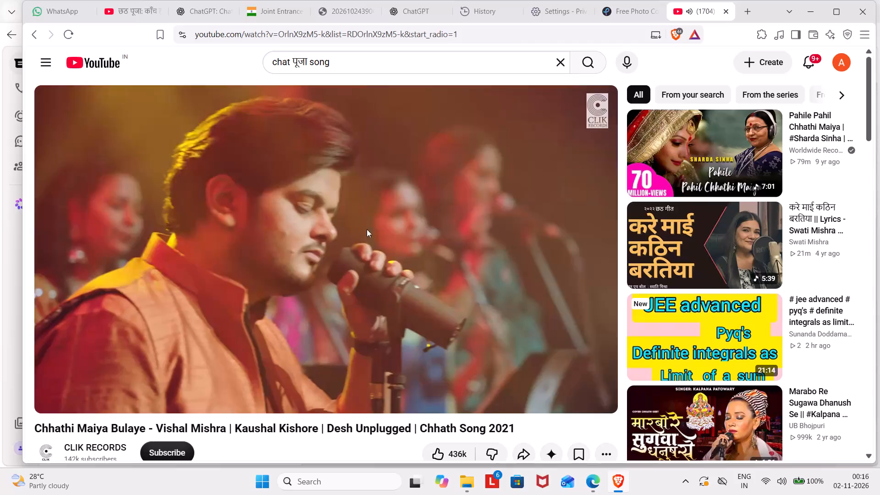
Search YouTube for "piyari chhath song" using the matching search suggestion.
{"action": "left_click", "coordinate": [555, 63]}
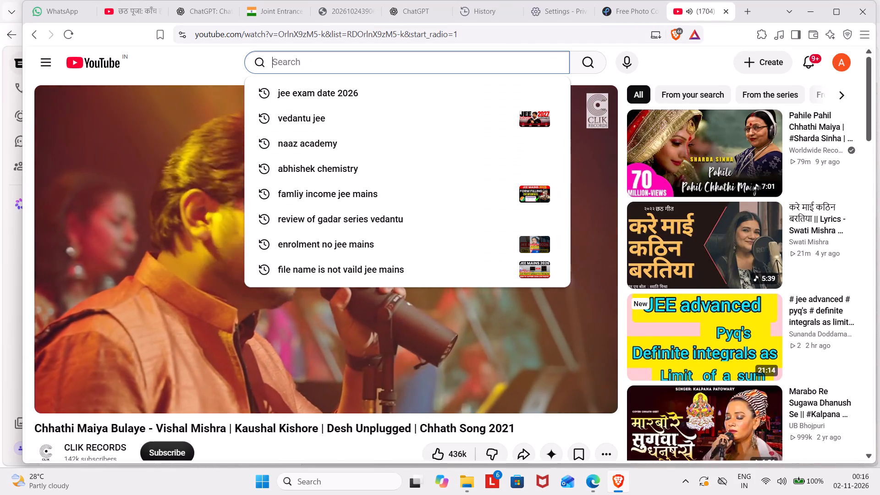
{"action": "type", "text": "piyaru"}
{"action": "key", "text": "BackSpace"}
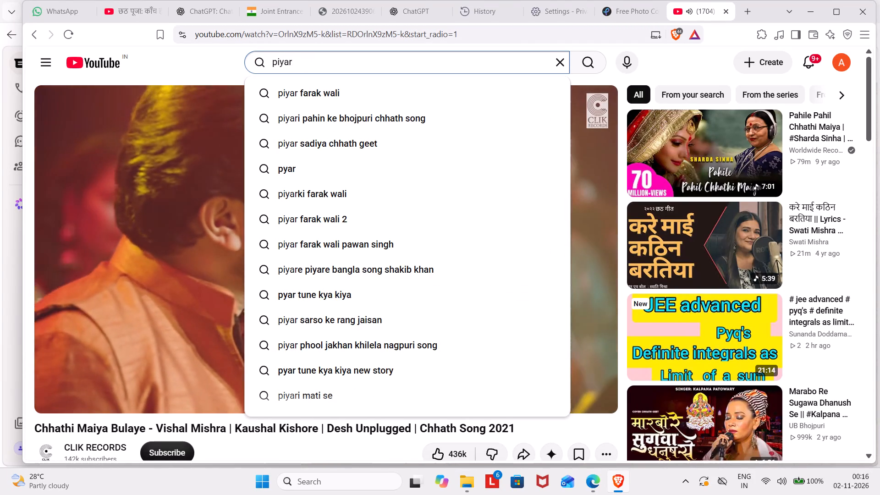
{"action": "type", "text": "i c"}
{"action": "key", "text": "h"}
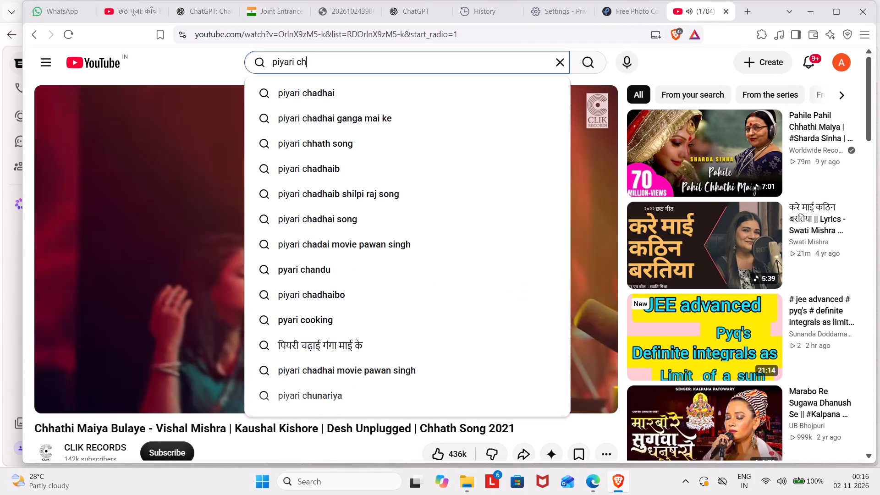
{"action": "type", "text": "at"}
{"action": "key", "text": "space"}
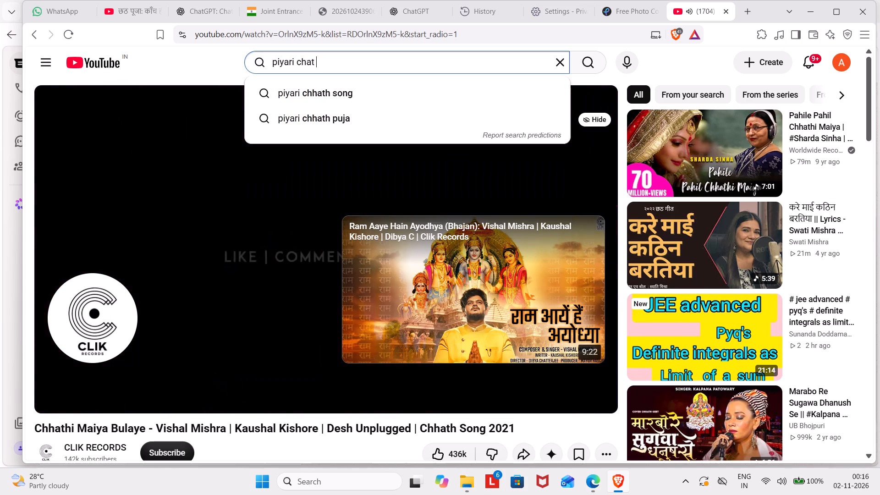
{"action": "left_click", "coordinate": [449, 96]}
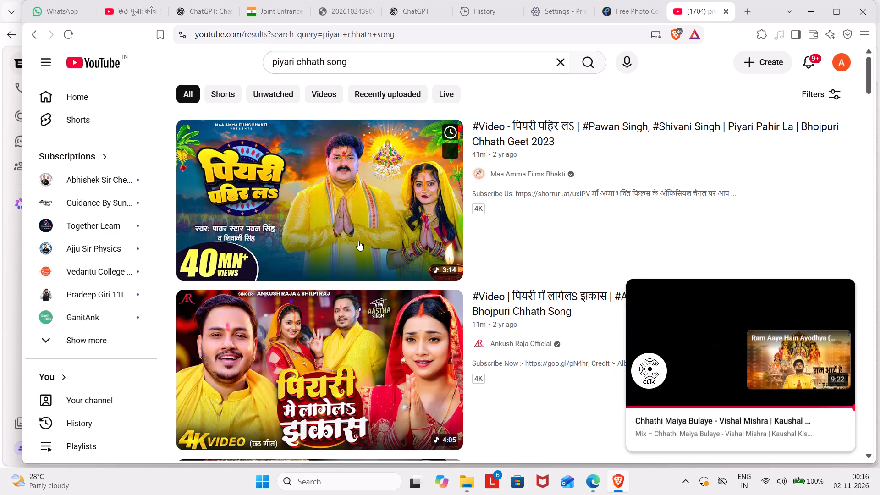
Play the Ankush Raja Official Chhath song video "पियरी में लागेलS झकास" and lower its volume.
{"action": "left_click", "coordinate": [329, 310]}
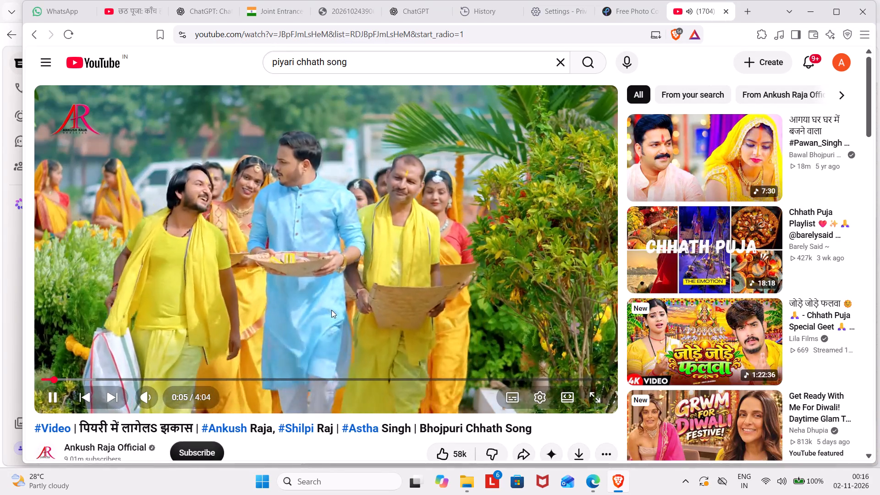
{"action": "scroll", "coordinate": [322, 234], "scroll_direction": "down", "scroll_amount": 1}
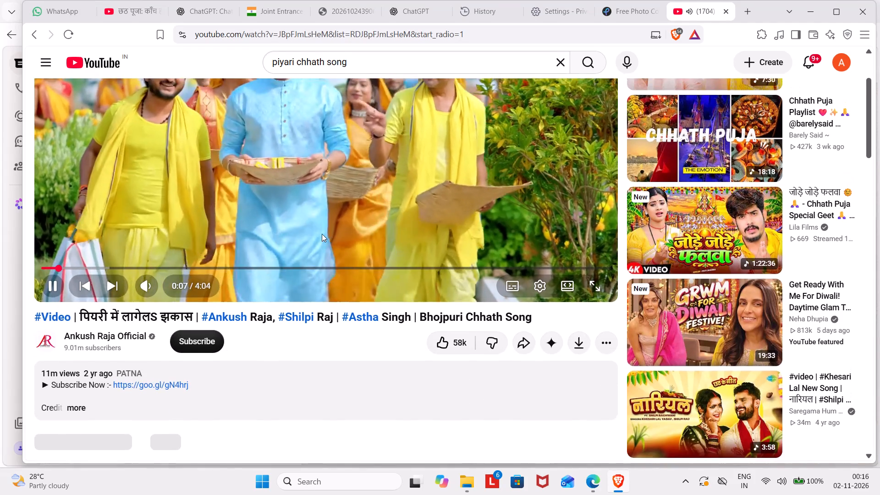
{"action": "scroll", "coordinate": [322, 234], "scroll_direction": "down", "scroll_amount": 1}
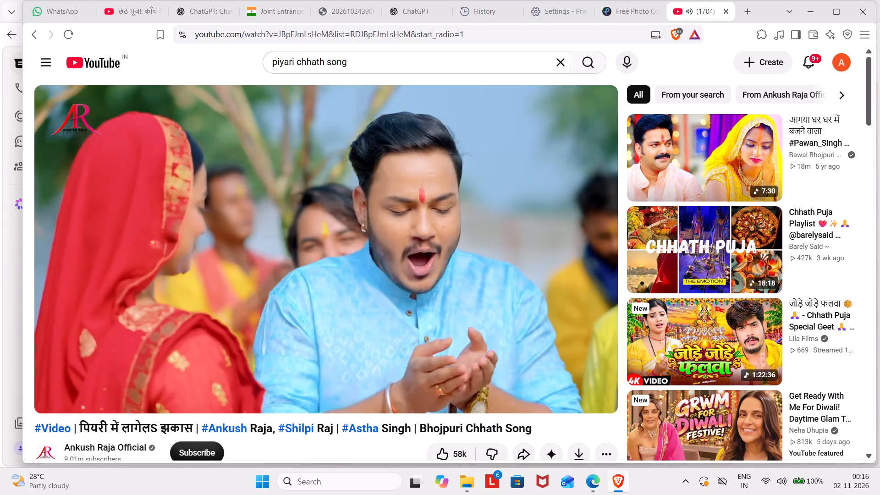
{"action": "key", "text": "Down"}
{"action": "key", "text": "Down"}
{"action": "scroll", "coordinate": [322, 234], "scroll_direction": "up", "scroll_amount": 3}
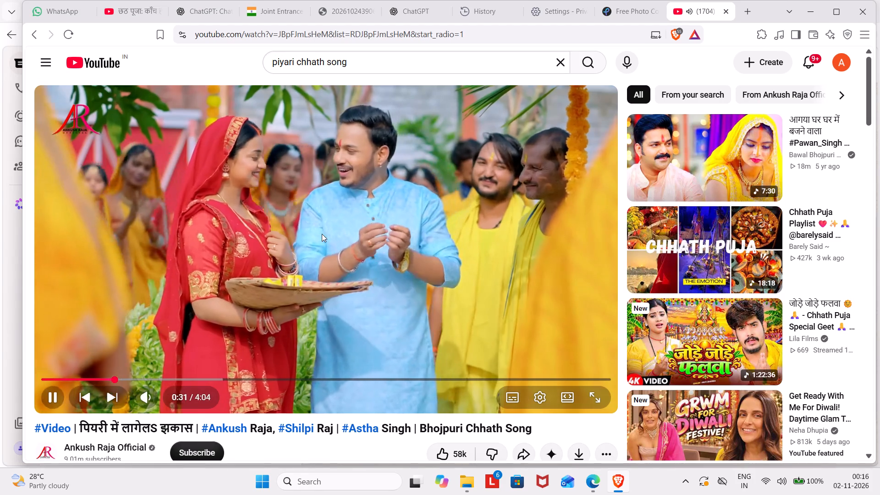
{"action": "scroll", "coordinate": [327, 209], "scroll_direction": "up", "scroll_amount": 6}
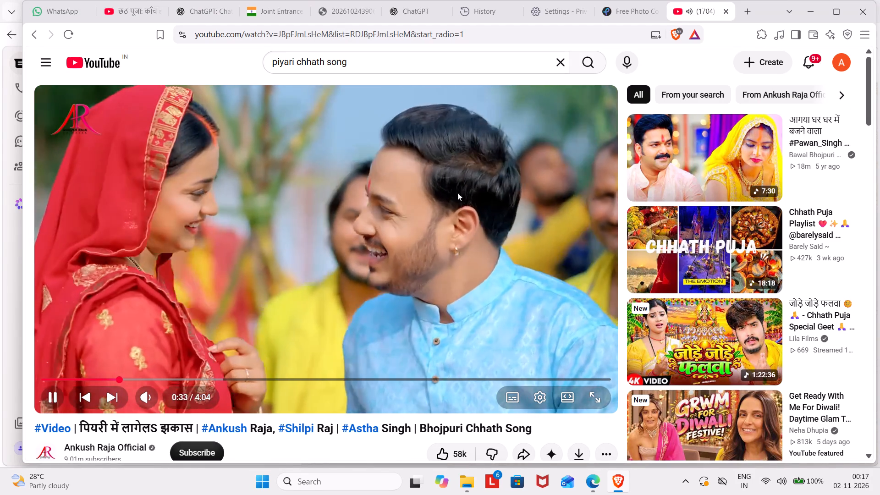
{"action": "left_click", "coordinate": [458, 192]}
{"action": "left_click", "coordinate": [458, 192]}
{"action": "key", "text": "Down"}
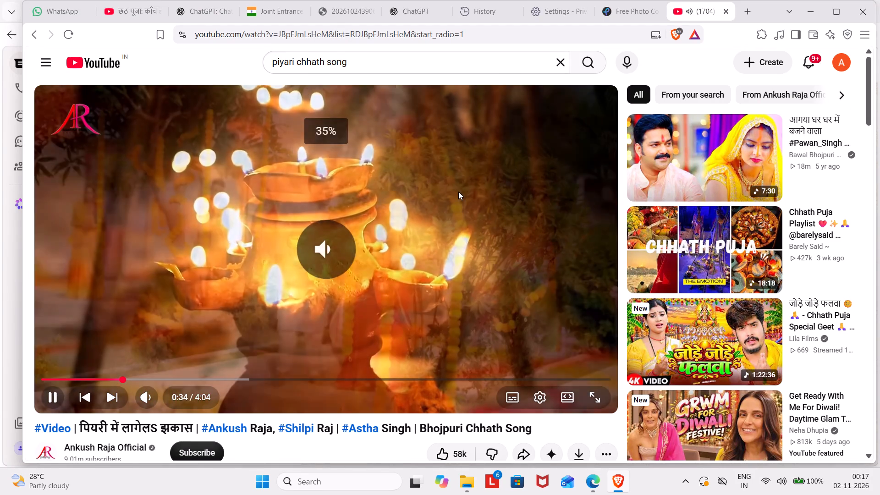
{"action": "key", "text": "Down"}
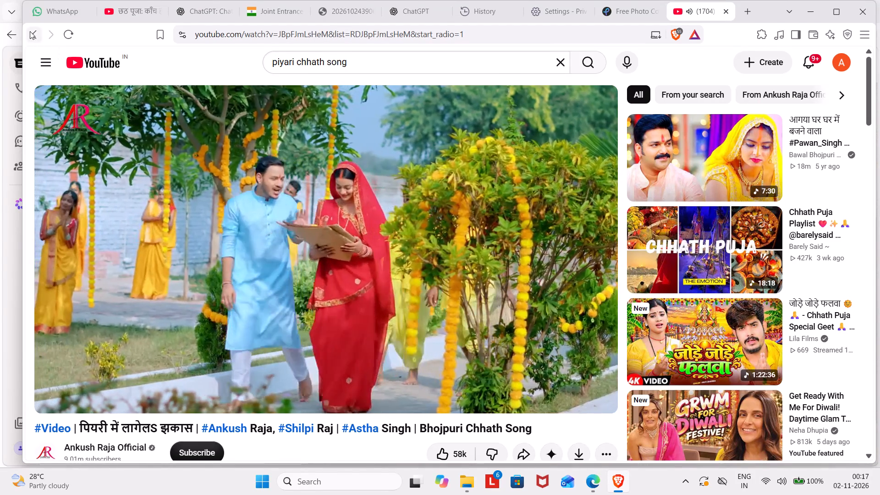
Go back to the search results, play the Pawan Singh video "Piyari Pahir La", and skip forward twice in it.
{"action": "left_click", "coordinate": [30, 30]}
{"action": "left_click", "coordinate": [328, 189]}
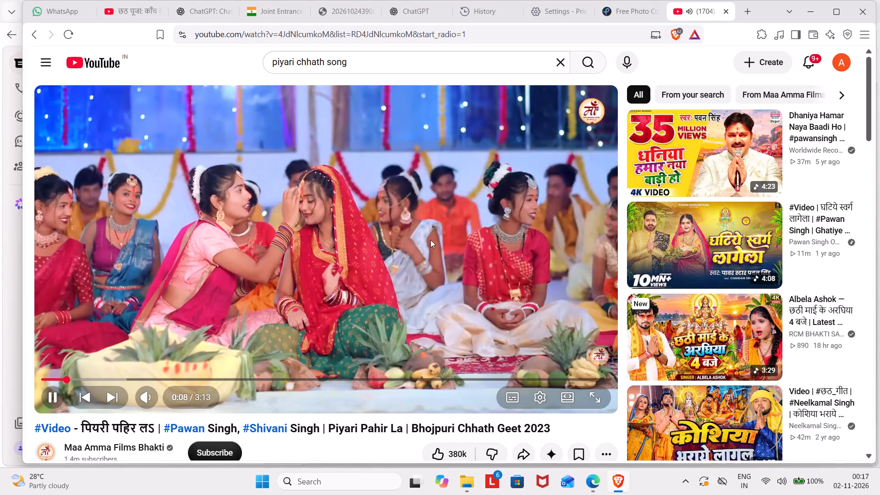
{"action": "key", "text": "Right"}
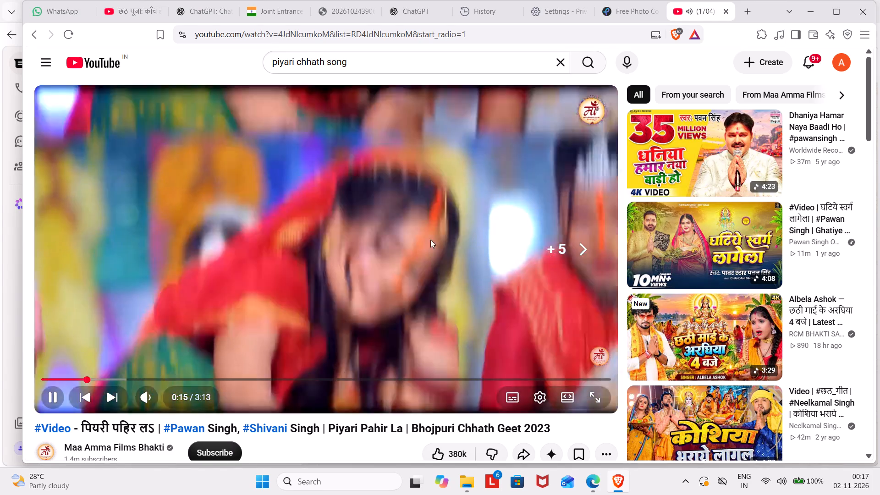
{"action": "key", "text": "Right"}
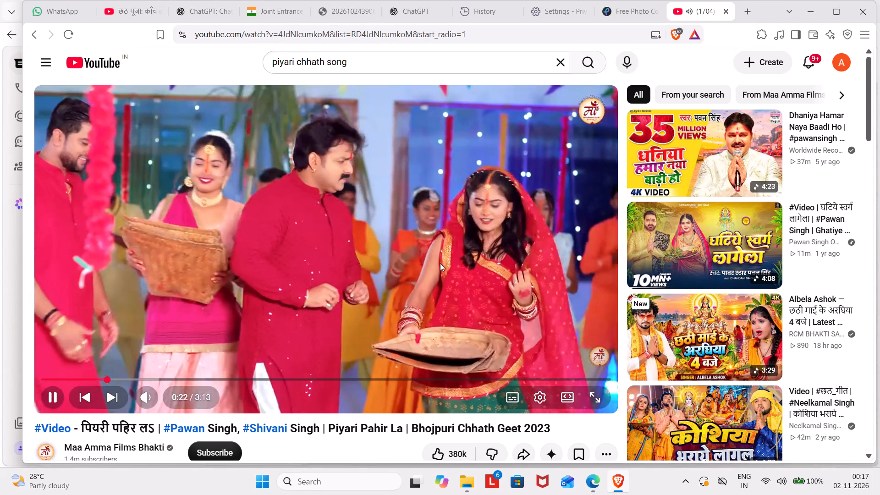
{"action": "key", "text": "Up"}
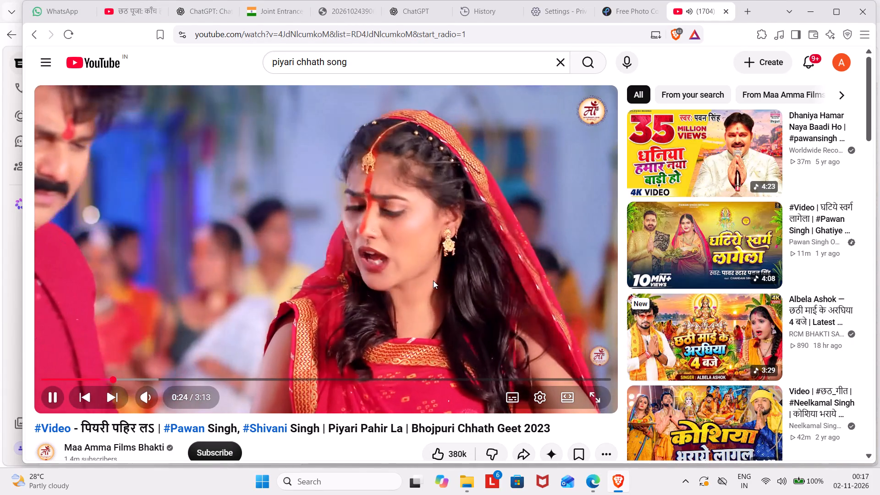
{"action": "key", "text": "Up"}
{"action": "scroll", "coordinate": [433, 280], "scroll_direction": "up", "scroll_amount": 1}
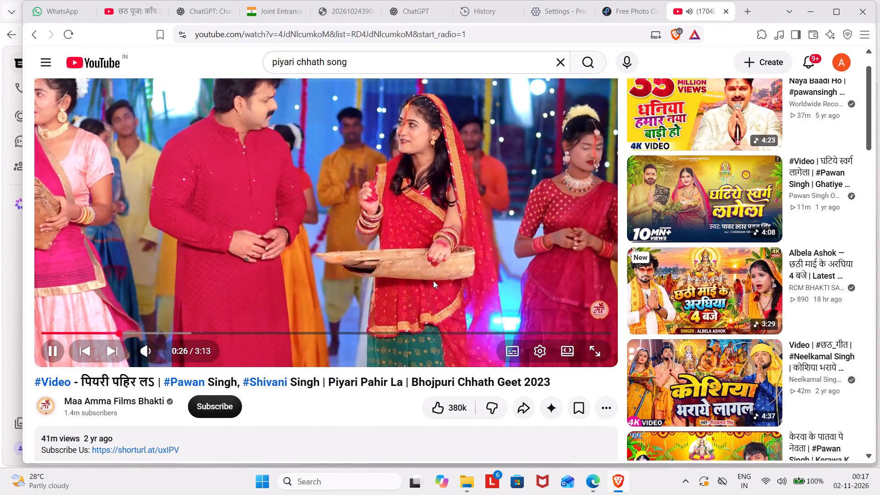
{"action": "scroll", "coordinate": [433, 280], "scroll_direction": "up", "scroll_amount": 1}
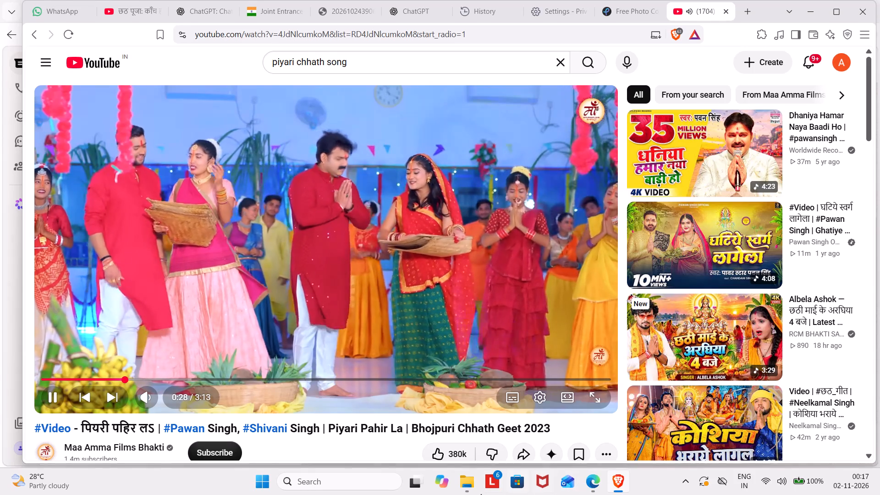
Find DaVinci Resolve through the Windows app search and launch it.
{"action": "left_click", "coordinate": [256, 487]}
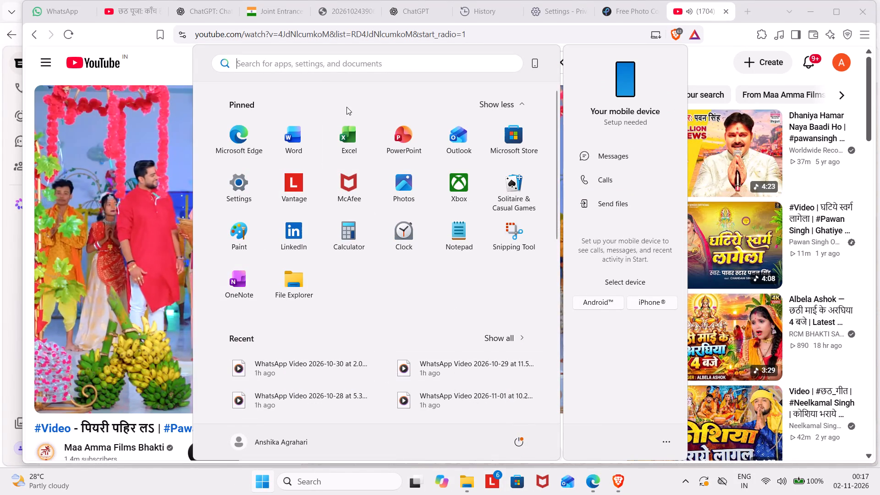
{"action": "left_click", "coordinate": [351, 63]}
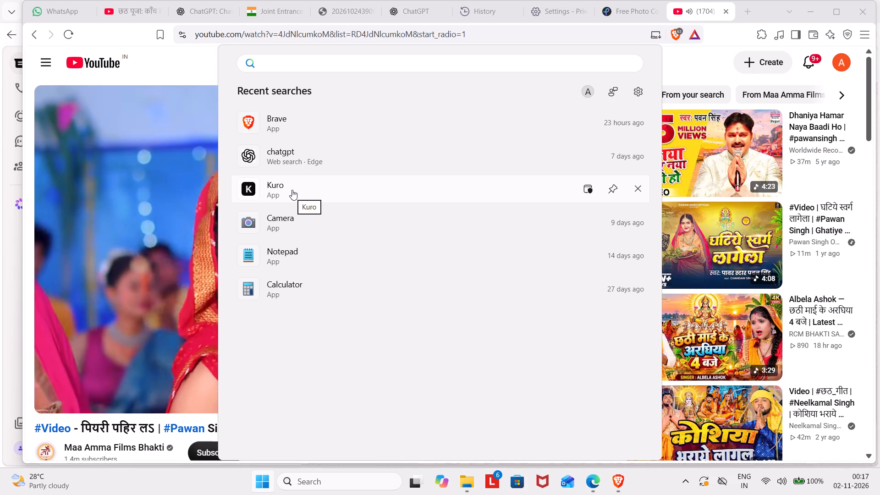
{"action": "left_click_drag", "start_coordinate": [292, 190], "coordinate": [327, 93]}
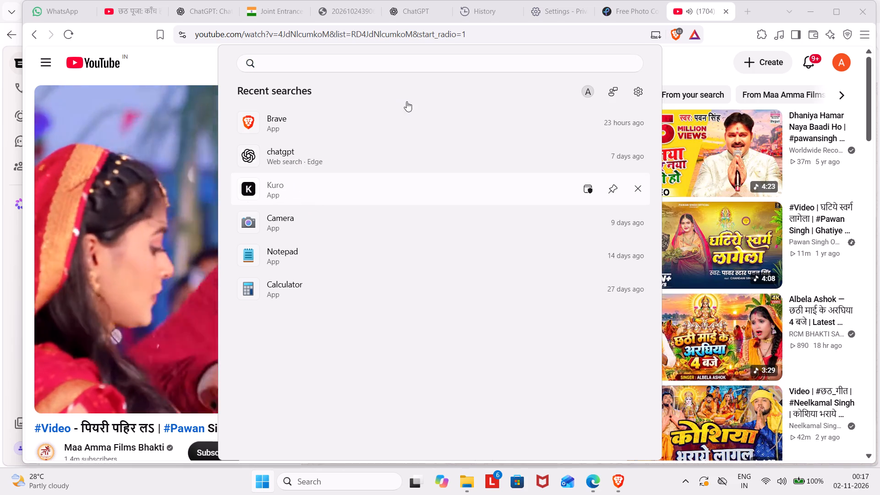
{"action": "left_click", "coordinate": [394, 56]}
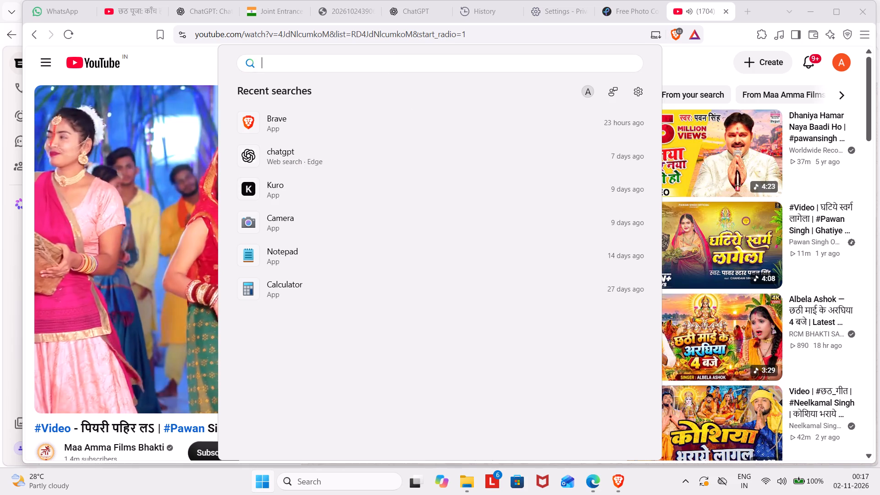
{"action": "type", "text": "da"}
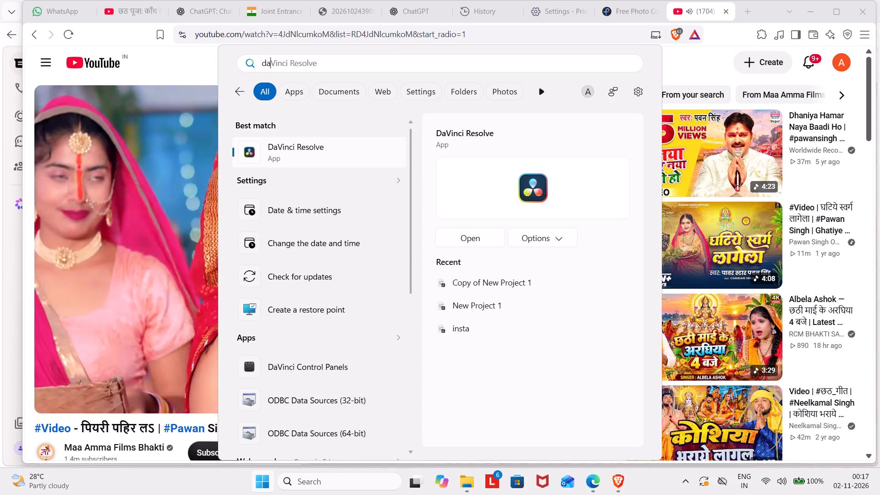
{"action": "left_click", "coordinate": [339, 145]}
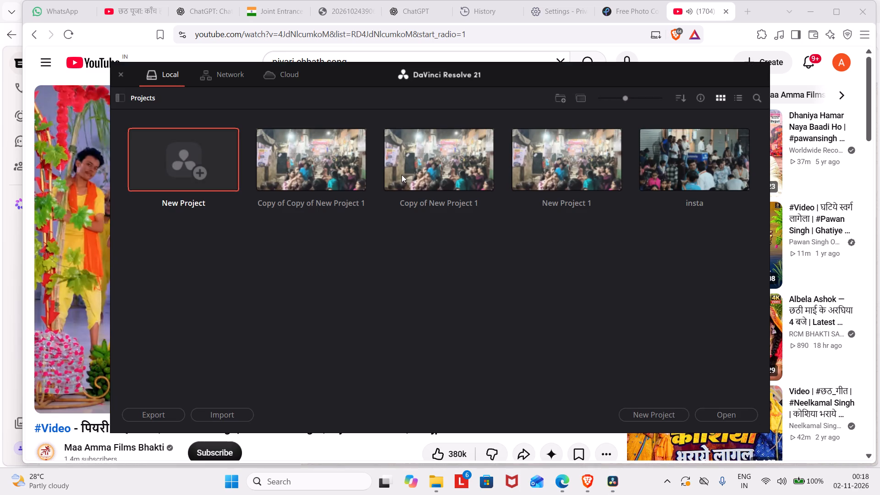
Create a new local project, keeping the suggested name and media location.
{"action": "left_click", "coordinate": [213, 170]}
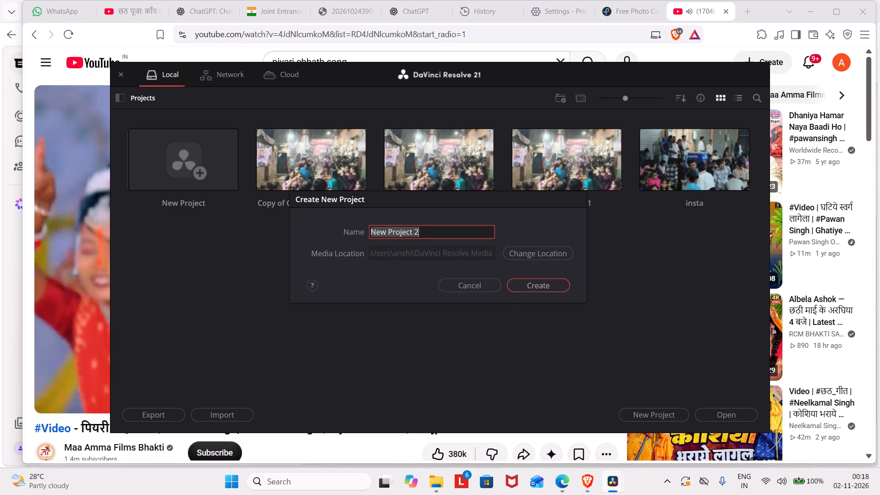
{"action": "left_click", "coordinate": [527, 284]}
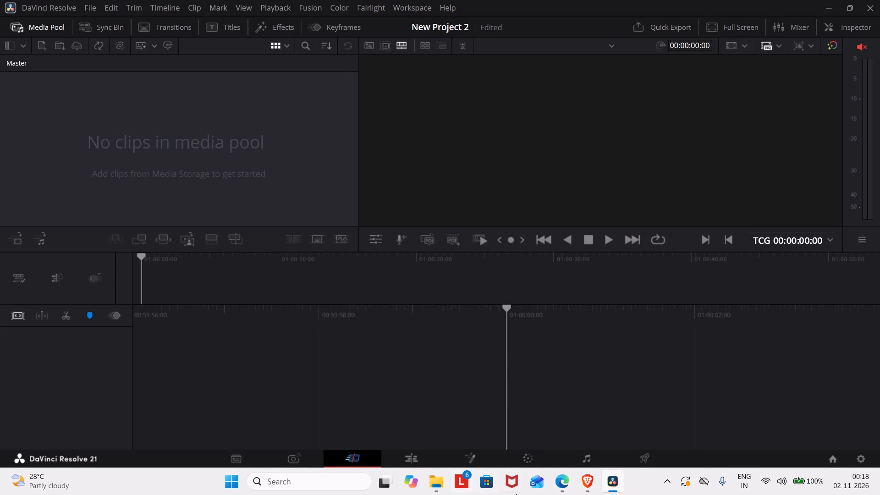
Switch to the Brave browser, search for "yt" in a new tab, and open the YouTube site.
{"action": "left_click", "coordinate": [594, 486]}
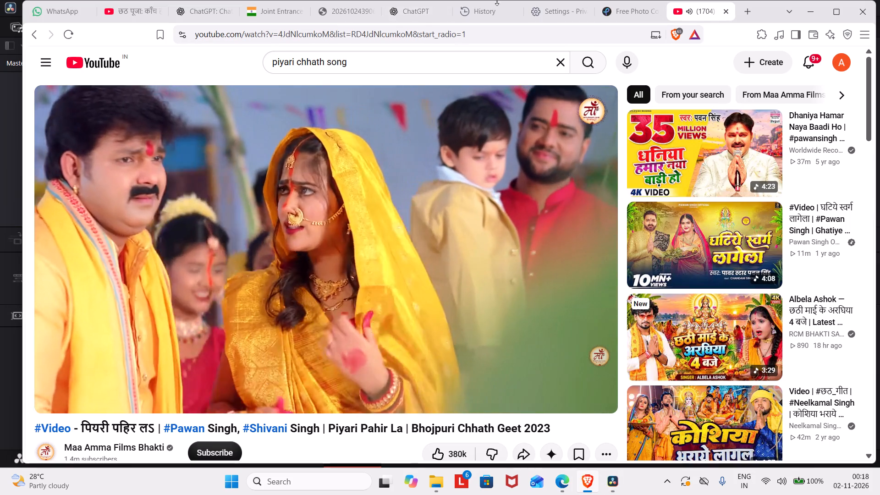
{"action": "left_click", "coordinate": [745, 14]}
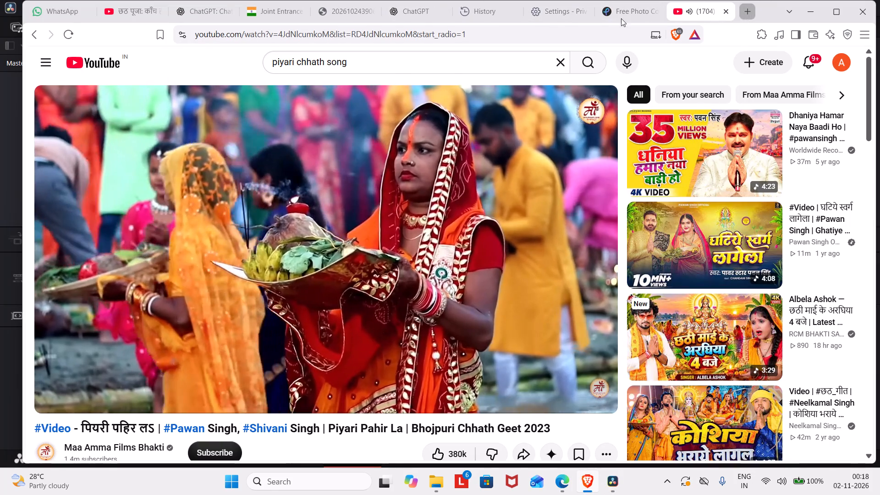
{"action": "left_click", "coordinate": [372, 115]}
{"action": "type", "text": "yt"}
{"action": "key", "text": "Return"}
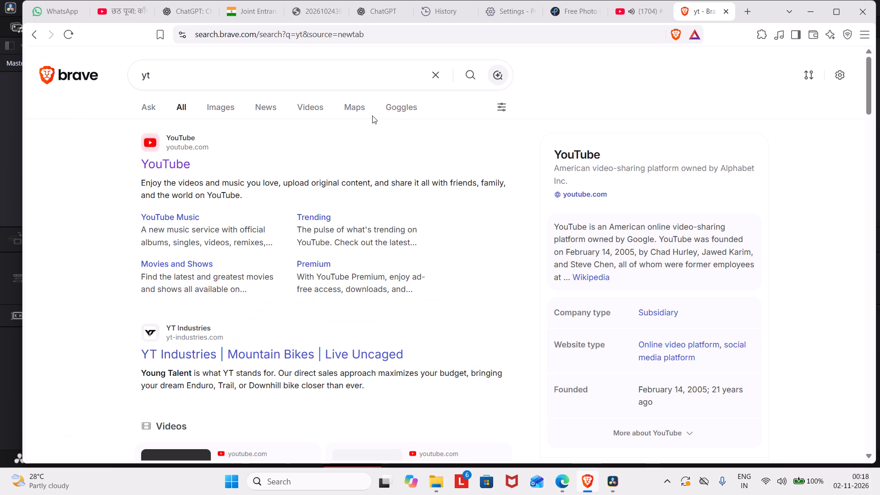
{"action": "left_click", "coordinate": [178, 168]}
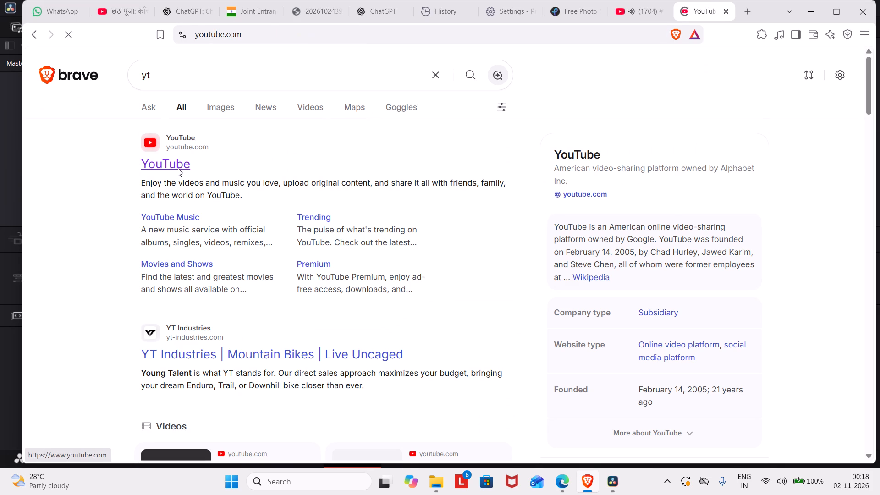
Search YouTube for "splender in garba edit".
{"action": "left_click", "coordinate": [295, 55]}
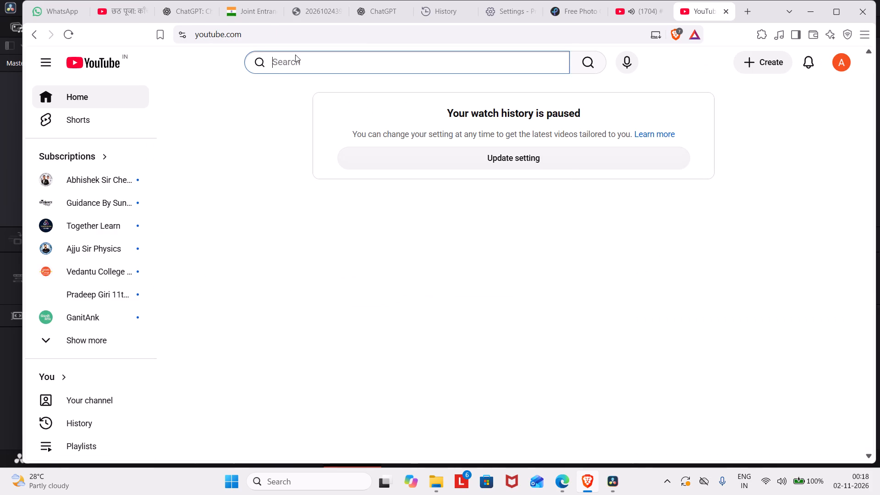
{"action": "type", "text": "splender"}
{"action": "key", "text": "space"}
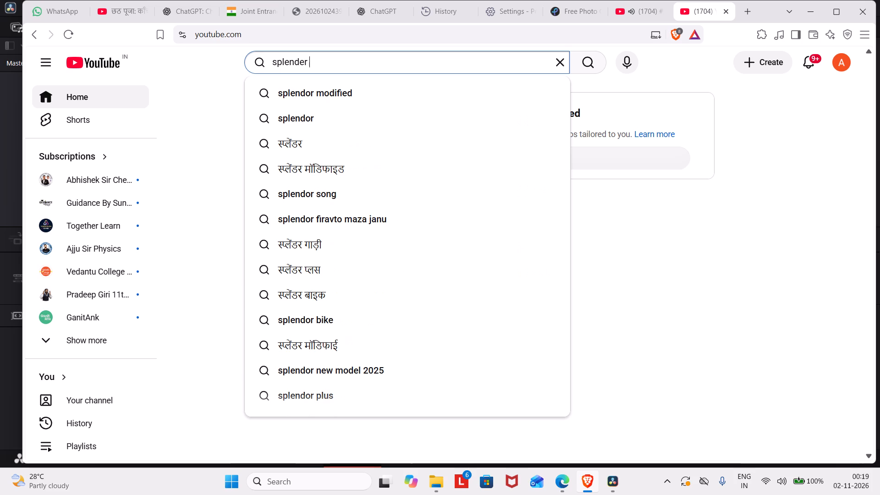
{"action": "type", "text": "in"}
{"action": "key", "text": "space"}
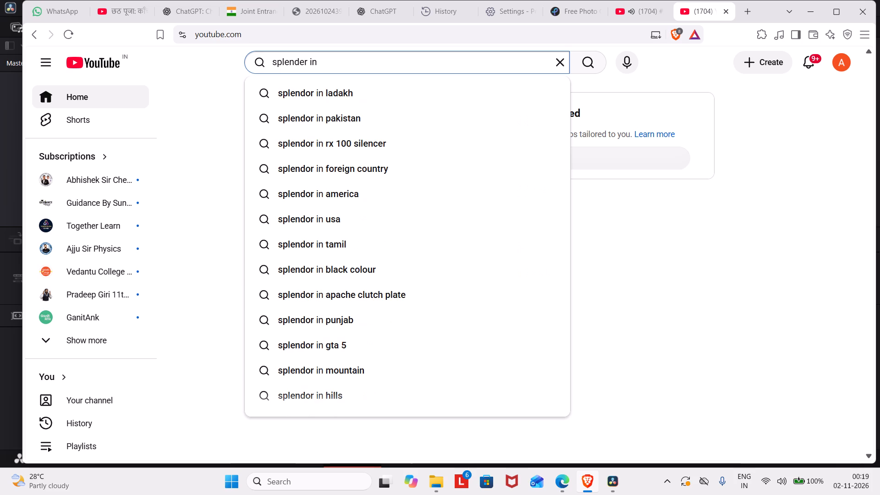
{"action": "type", "text": "garba"}
{"action": "key", "text": "space"}
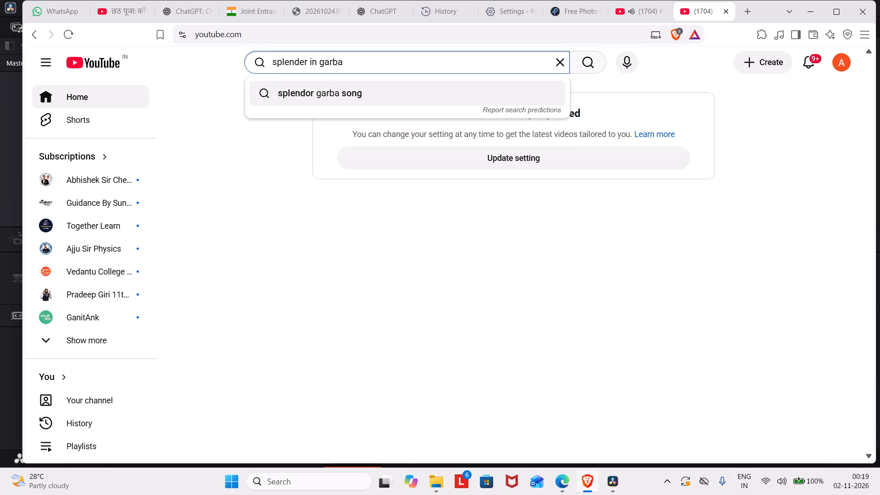
{"action": "type", "text": "edit"}
{"action": "key", "text": "Return"}
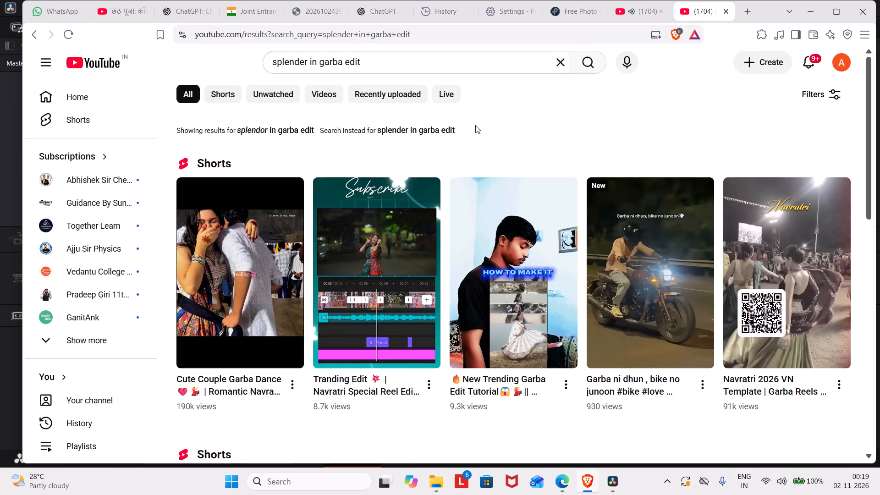
Look through the "splender in garba edit" search results for a suitable Splendor or garba edit.
{"action": "scroll", "coordinate": [481, 147], "scroll_direction": "down", "scroll_amount": 2}
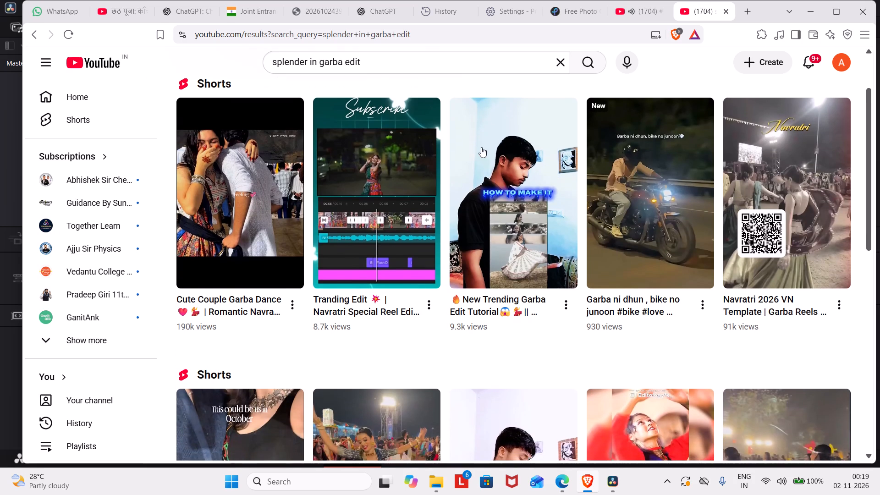
{"action": "scroll", "coordinate": [481, 147], "scroll_direction": "down", "scroll_amount": 8}
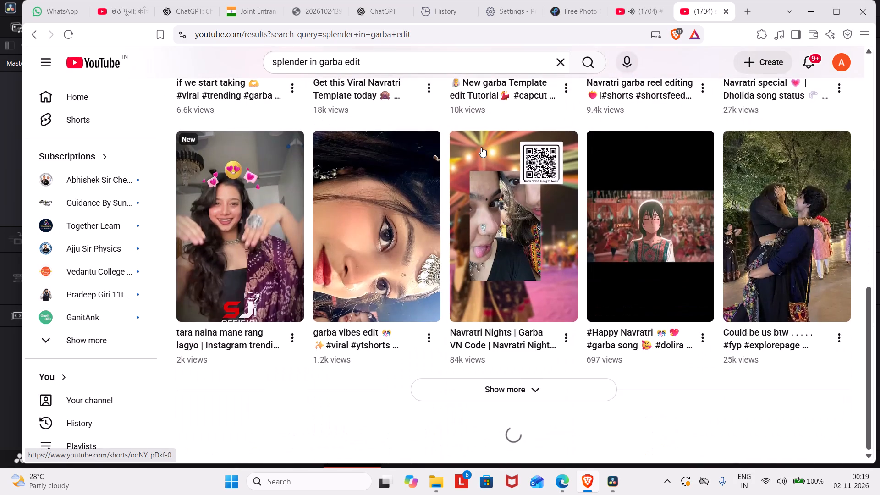
{"action": "scroll", "coordinate": [481, 147], "scroll_direction": "down", "scroll_amount": 4}
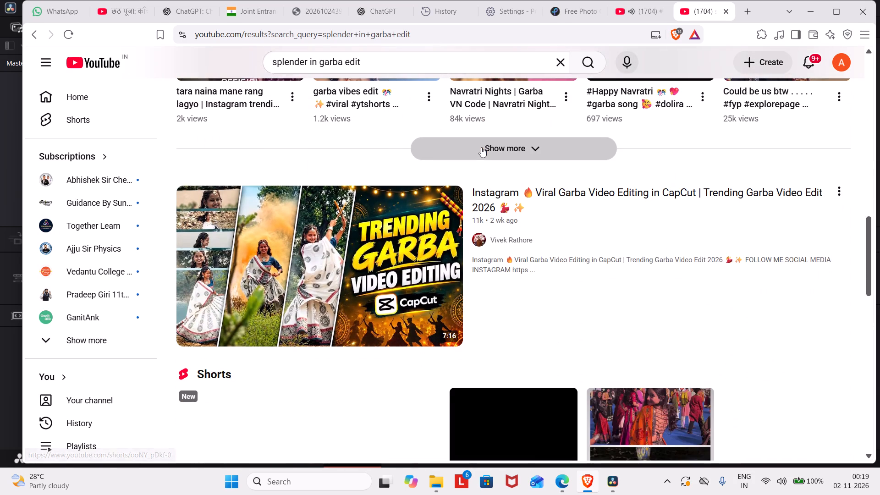
{"action": "scroll", "coordinate": [481, 147], "scroll_direction": "down", "scroll_amount": 6}
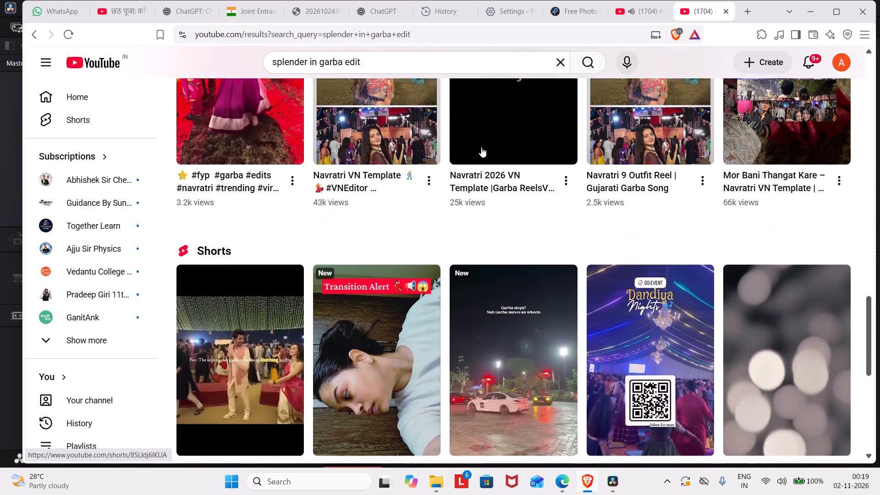
{"action": "scroll", "coordinate": [481, 147], "scroll_direction": "down", "scroll_amount": 3}
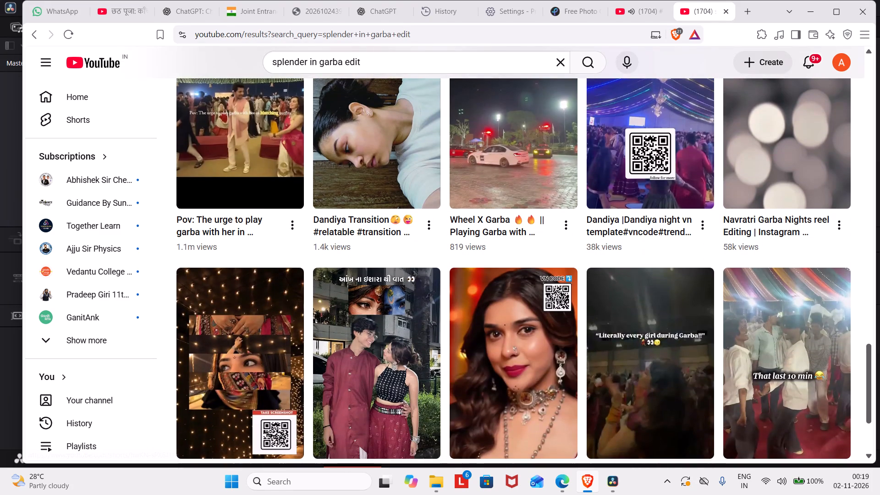
Shorten the YouTube search by removing the garba words and search for the suggested "splendor edit".
{"action": "left_click", "coordinate": [347, 60]}
{"action": "key", "text": "BackSpace"}
{"action": "key", "text": "BackSpace"}
{"action": "key", "text": "BackSpace"}
{"action": "key", "text": "BackSpace"}
{"action": "key", "text": "BackSpace"}
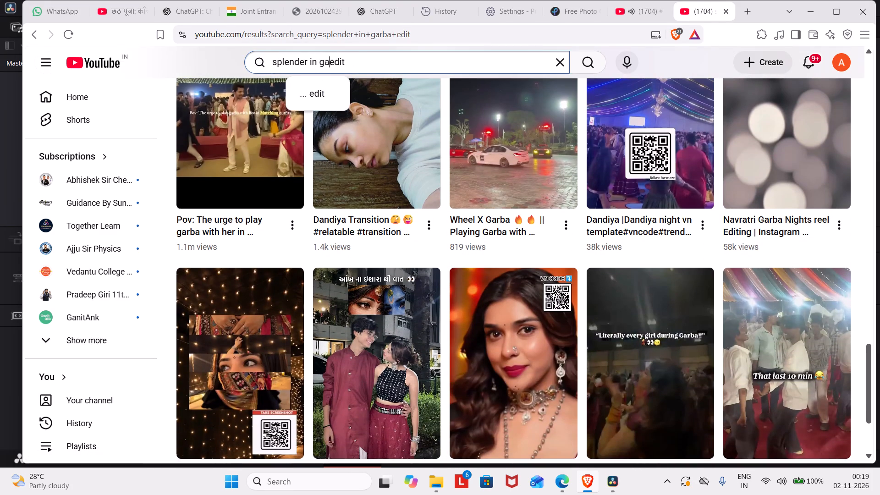
{"action": "key", "text": "BackSpace"}
{"action": "key", "text": "BackSpace"}
{"action": "key", "text": "BackSpace"}
{"action": "key", "text": "BackSpace"}
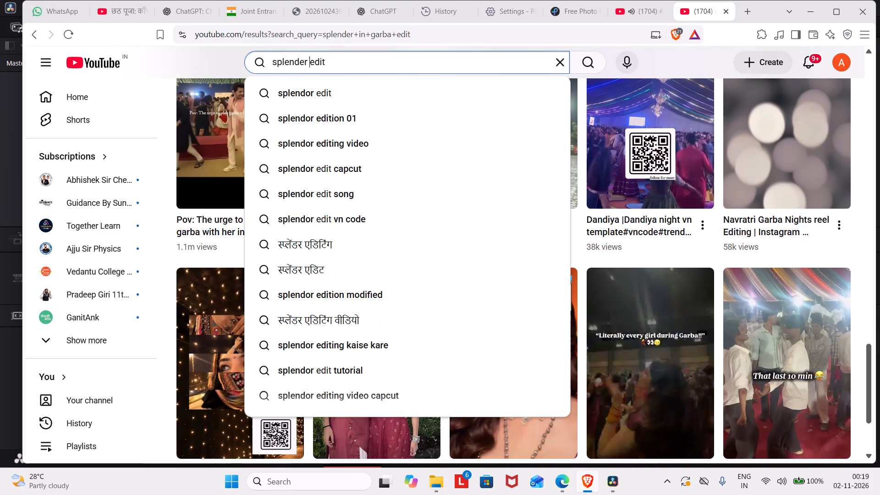
{"action": "left_click", "coordinate": [346, 89]}
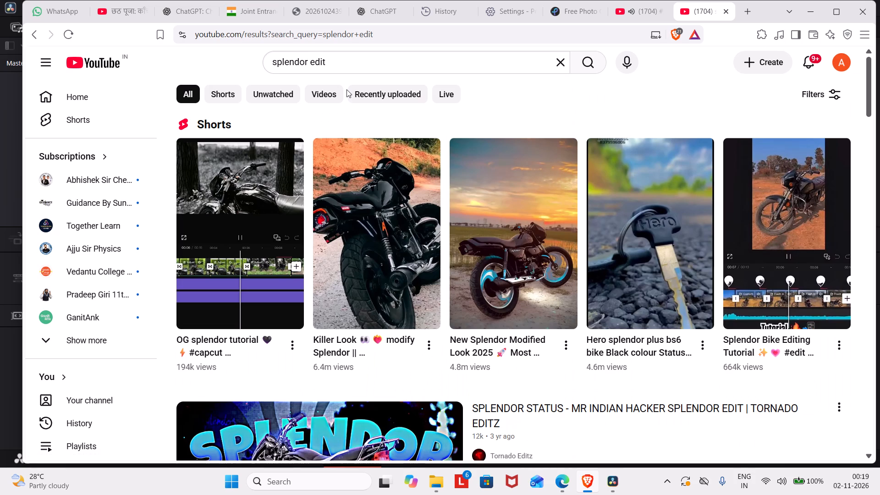
Look through the "splendor edit" results for a usable bike edit.
{"action": "scroll", "coordinate": [531, 176], "scroll_direction": "down", "scroll_amount": 6}
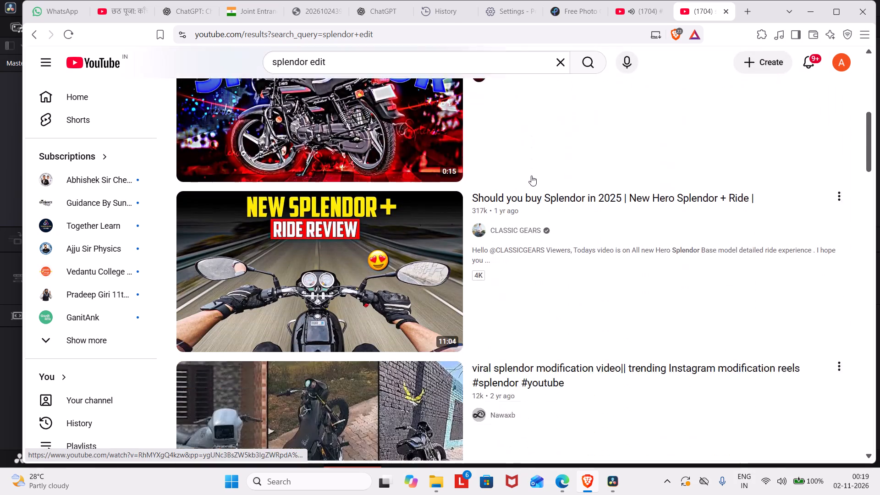
{"action": "scroll", "coordinate": [531, 176], "scroll_direction": "down", "scroll_amount": 6}
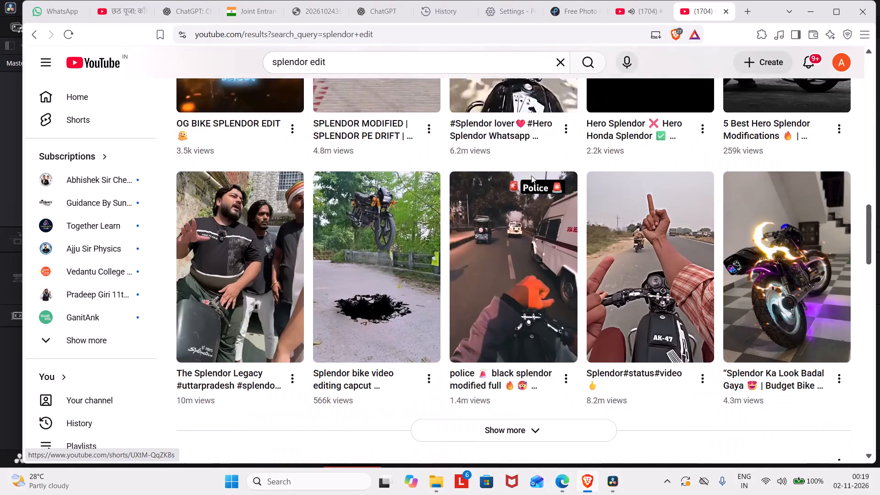
{"action": "scroll", "coordinate": [531, 176], "scroll_direction": "down", "scroll_amount": 2}
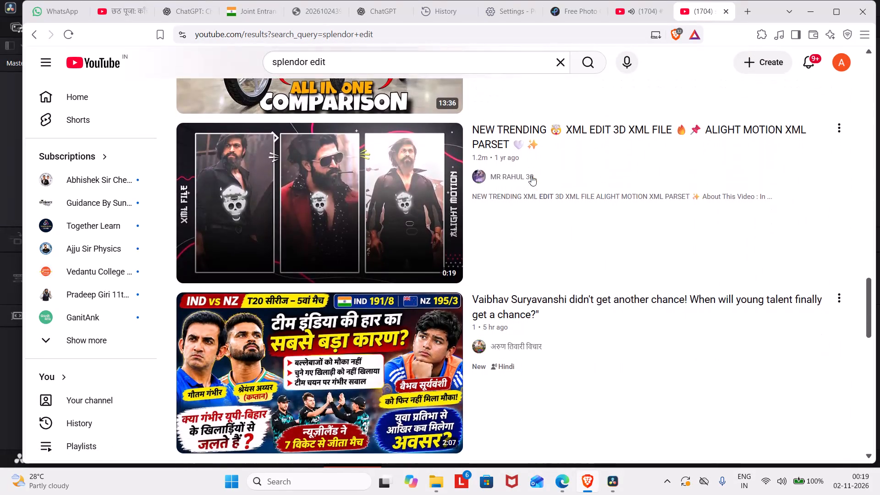
{"action": "scroll", "coordinate": [531, 176], "scroll_direction": "down", "scroll_amount": 1}
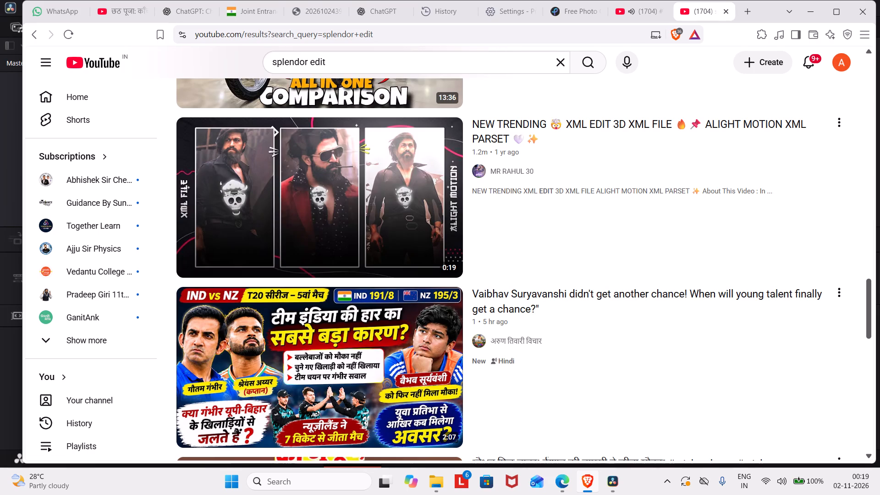
Replace the YouTube search text and search for "i like splendor edit", using the suggested completion.
{"action": "left_click", "coordinate": [536, 59]}
{"action": "key", "text": "BackSpace"}
{"action": "key", "text": "BackSpace"}
{"action": "key", "text": "BackSpace"}
{"action": "key", "text": "BackSpace"}
{"action": "key", "text": "BackSpace"}
{"action": "key", "text": "BackSpace"}
{"action": "key", "text": "BackSpace"}
{"action": "key", "text": "BackSpace"}
{"action": "key", "text": "BackSpace"}
{"action": "key", "text": "BackSpace"}
{"action": "key", "text": "BackSpace"}
{"action": "key", "text": "BackSpace"}
{"action": "key", "text": "BackSpace"}
{"action": "key", "text": "BackSpace"}
{"action": "key", "text": "BackSpace"}
{"action": "key", "text": "BackSpace"}
{"action": "key", "text": "BackSpace"}
{"action": "key", "text": "BackSpace"}
{"action": "key", "text": "BackSpace"}
{"action": "key", "text": "BackSpace"}
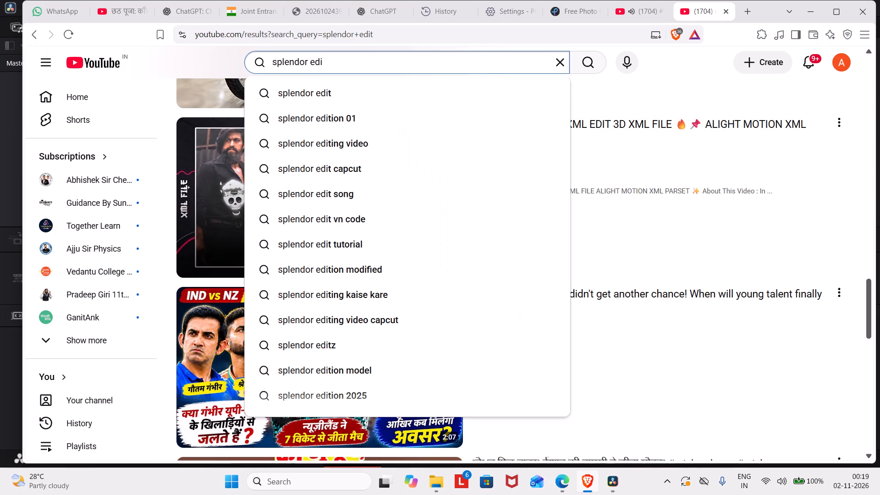
{"action": "key", "text": "i"}
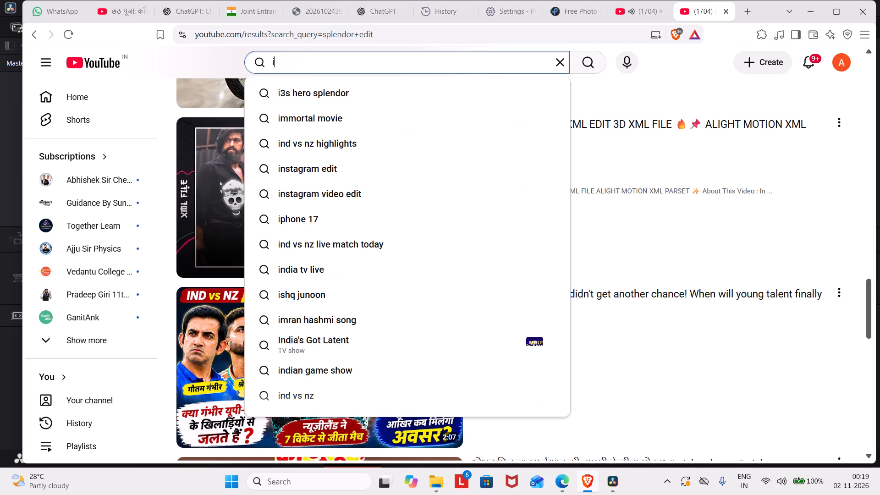
{"action": "key", "text": "space"}
{"action": "type", "text": "like spl"}
{"action": "key", "text": "BackSpace"}
{"action": "key", "text": "BackSpace"}
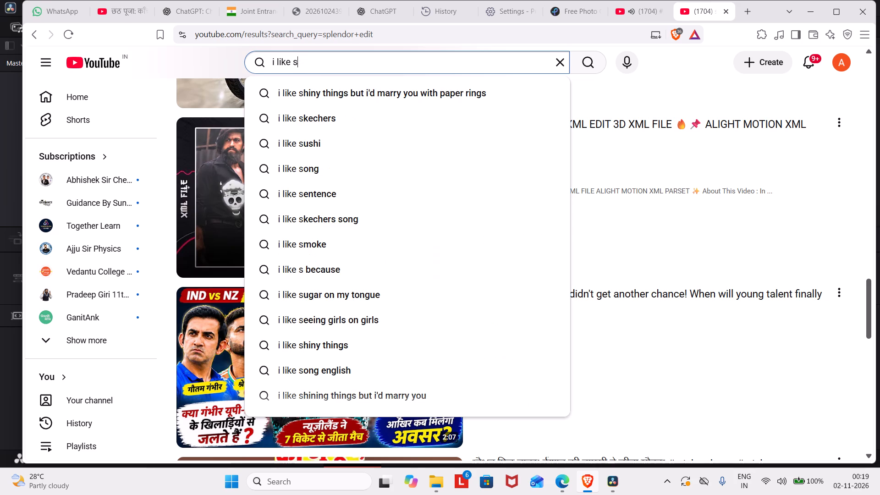
{"action": "type", "text": "plend"}
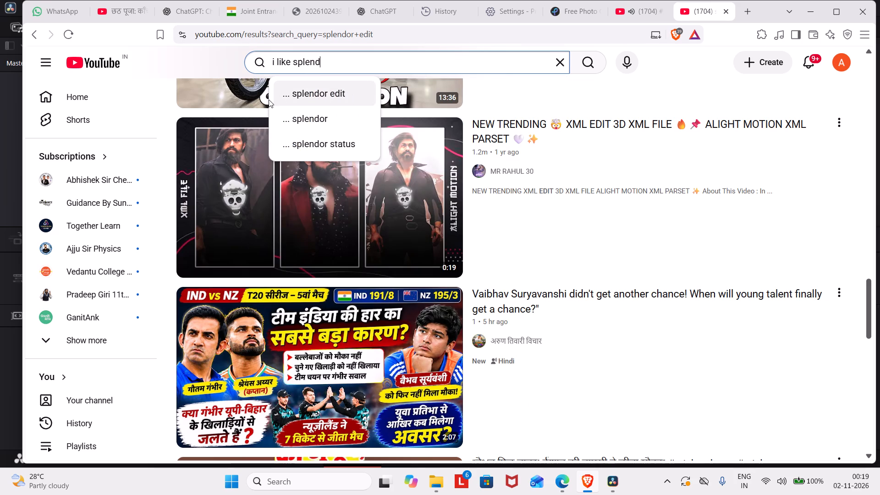
{"action": "left_click", "coordinate": [299, 92]}
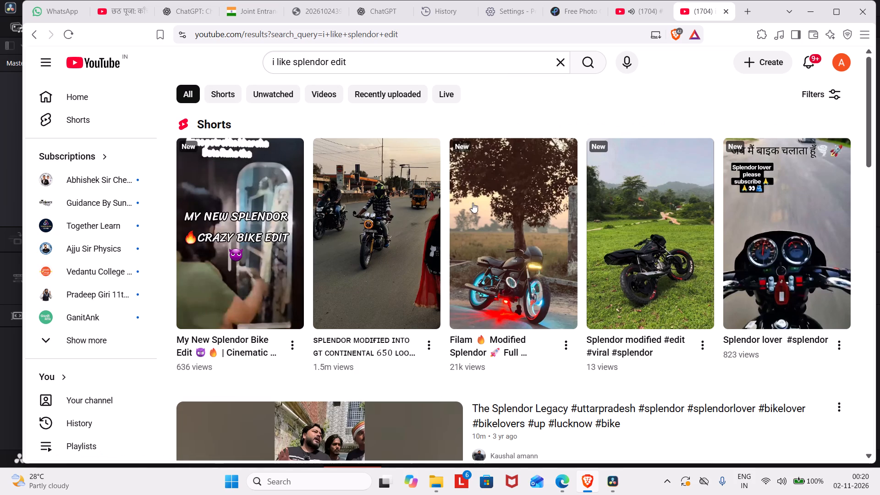
Look through the "i like splendor edit" results, including the Shorts, for a matching bike edit.
{"action": "scroll", "coordinate": [558, 229], "scroll_direction": "down", "scroll_amount": 7}
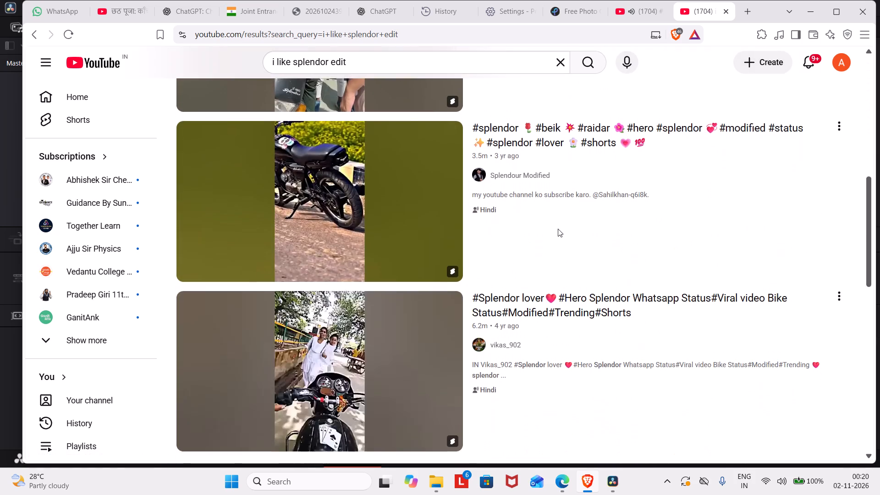
{"action": "scroll", "coordinate": [558, 229], "scroll_direction": "down", "scroll_amount": 4}
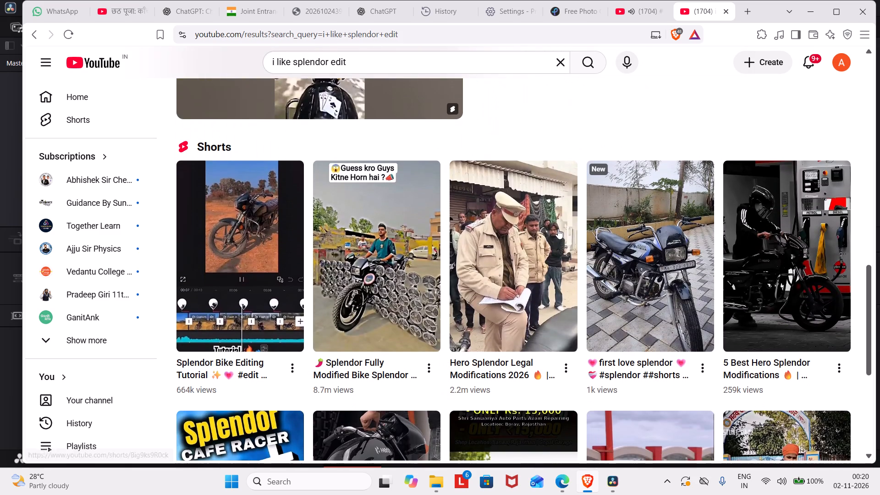
{"action": "scroll", "coordinate": [558, 229], "scroll_direction": "down", "scroll_amount": 5}
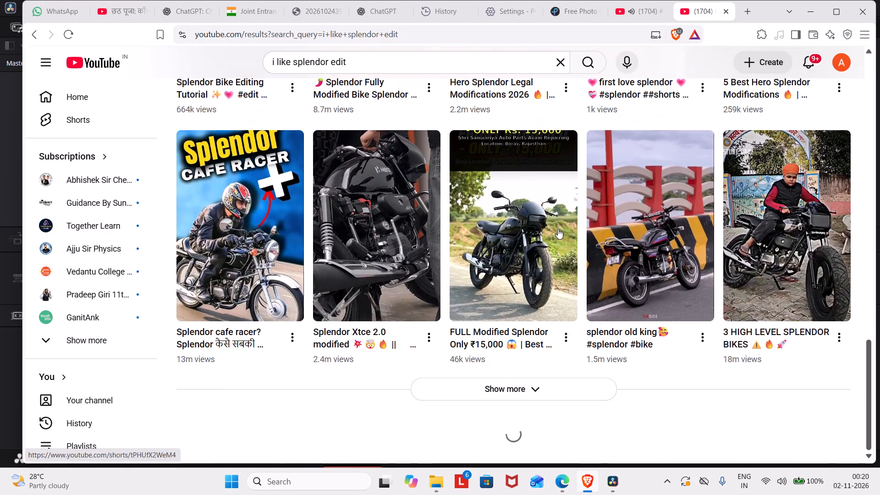
{"action": "scroll", "coordinate": [558, 229], "scroll_direction": "down", "scroll_amount": 5}
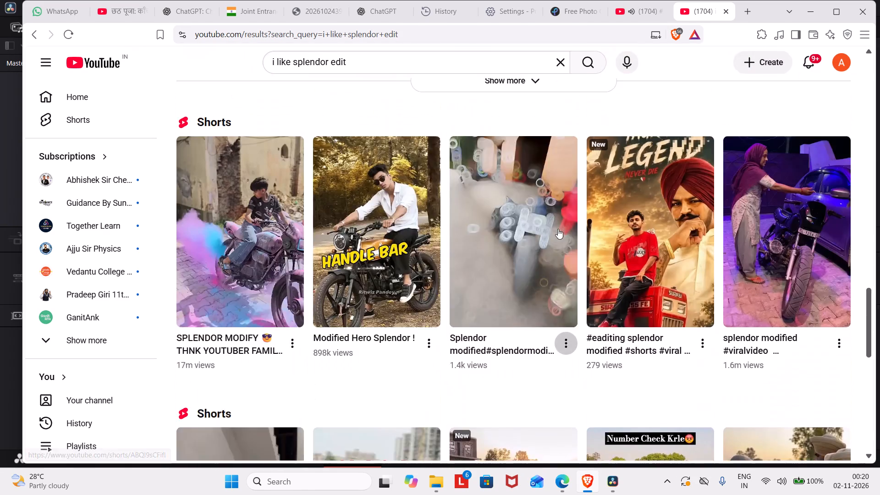
{"action": "scroll", "coordinate": [558, 229], "scroll_direction": "down", "scroll_amount": 1}
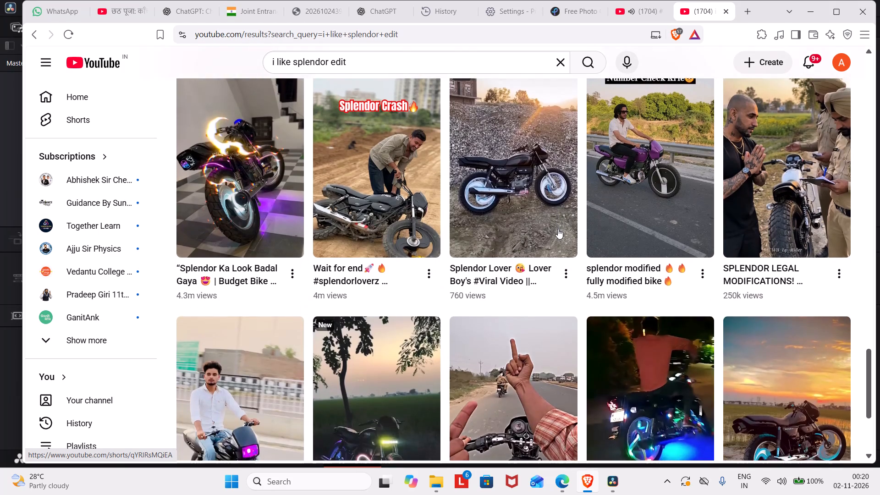
{"action": "scroll", "coordinate": [558, 229], "scroll_direction": "down", "scroll_amount": 1}
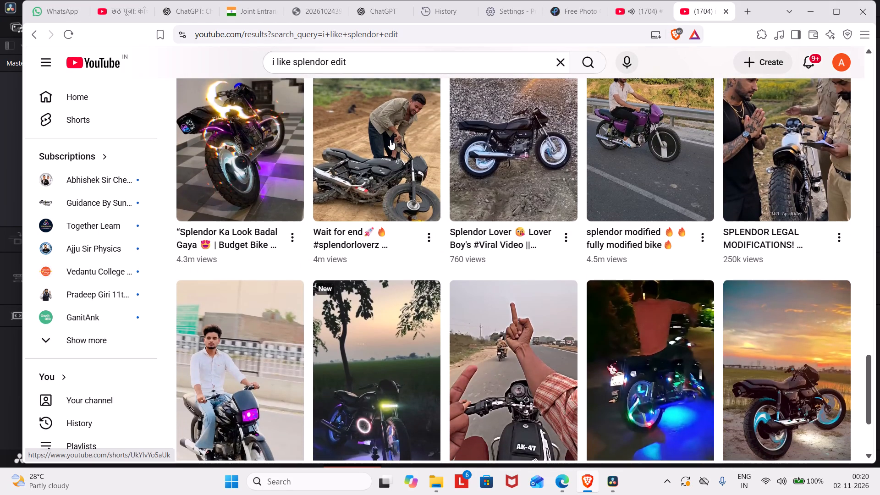
Return to the "splendor edit" results, open the "OG splendor tutorial" Short and view the Shorts that follow it.
{"action": "left_click", "coordinate": [34, 33]}
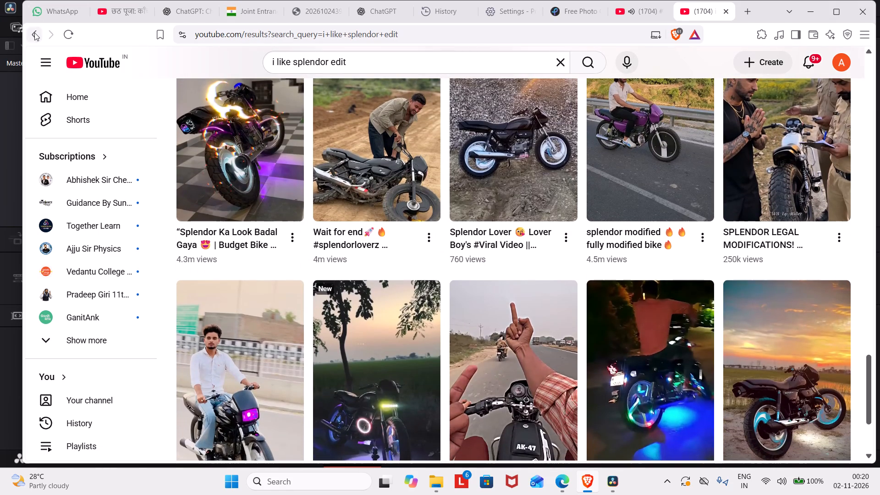
{"action": "scroll", "coordinate": [389, 209], "scroll_direction": "up", "scroll_amount": 6}
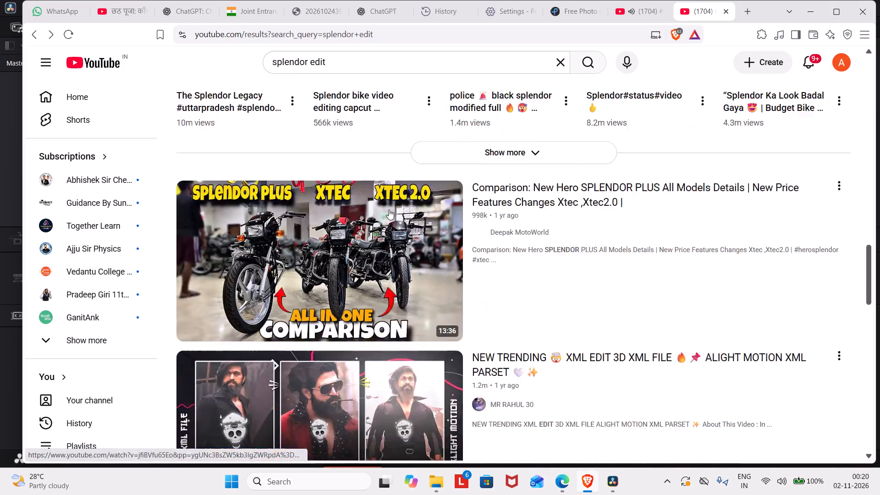
{"action": "scroll", "coordinate": [389, 209], "scroll_direction": "up", "scroll_amount": 6}
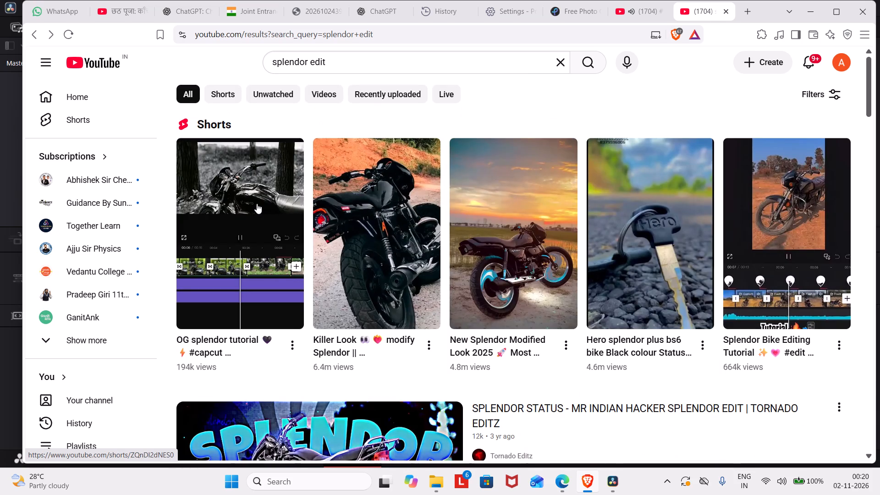
{"action": "left_click", "coordinate": [253, 203]}
{"action": "key", "text": "Down"}
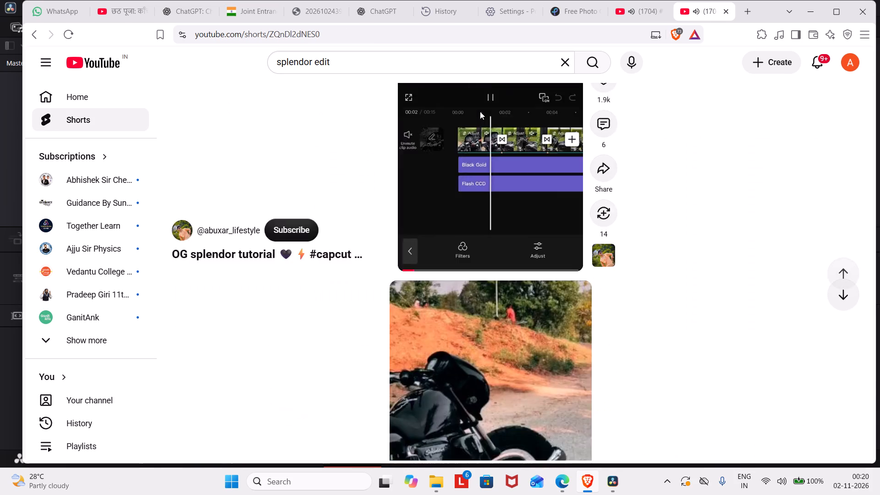
{"action": "key", "text": "Down"}
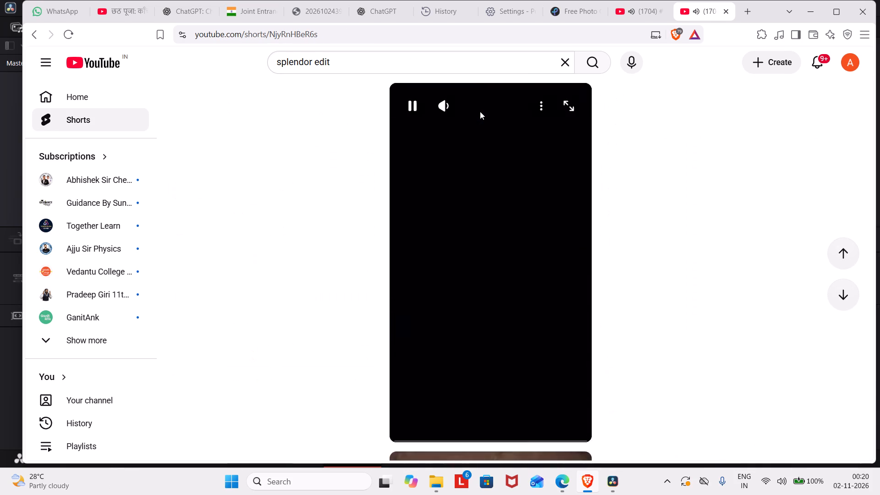
{"action": "key", "text": "Down"}
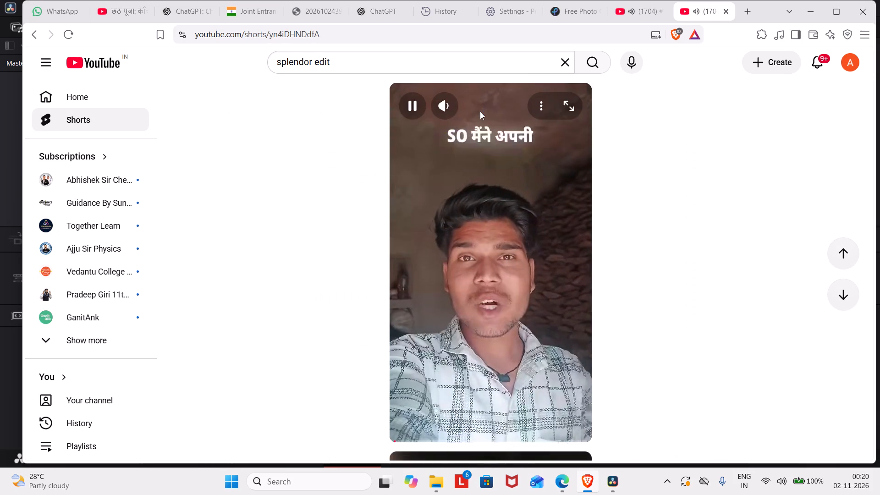
{"action": "key", "text": "Down"}
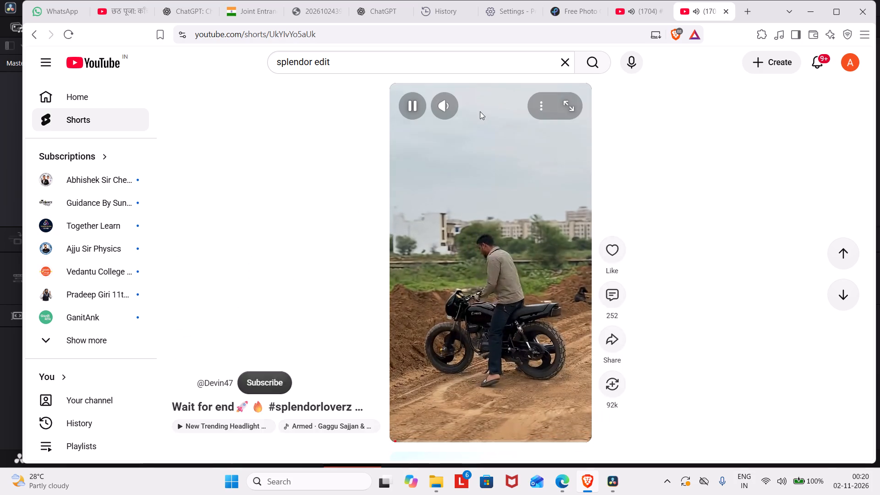
{"action": "key", "text": "Down"}
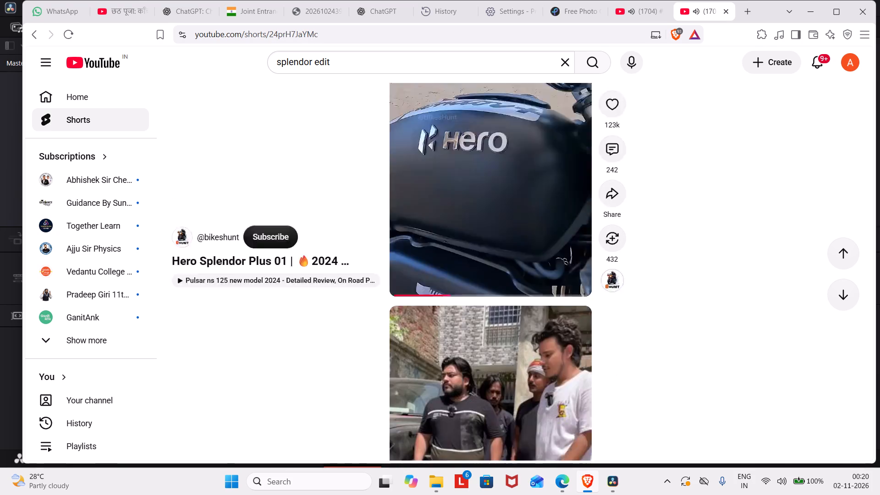
{"action": "key", "text": "Down"}
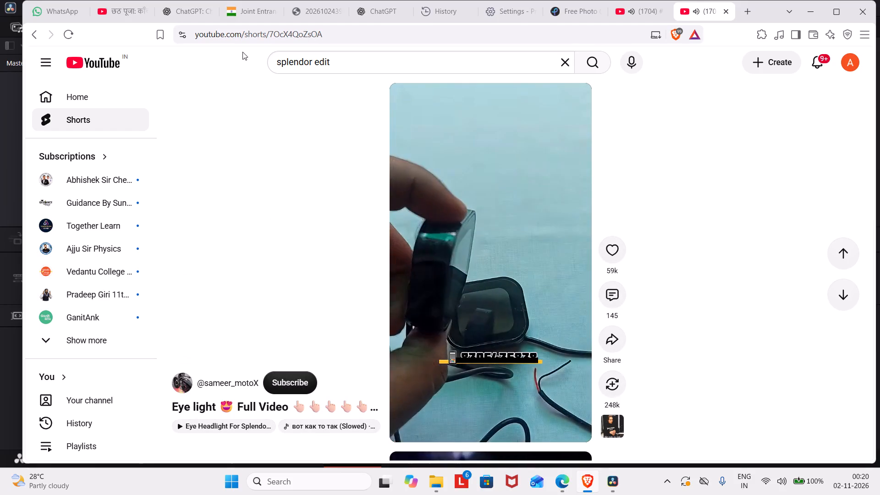
Go back to the "splendor edit" results and open the "Hero splendor plus bs6 bike Black colour Status" Short.
{"action": "left_click", "coordinate": [33, 32]}
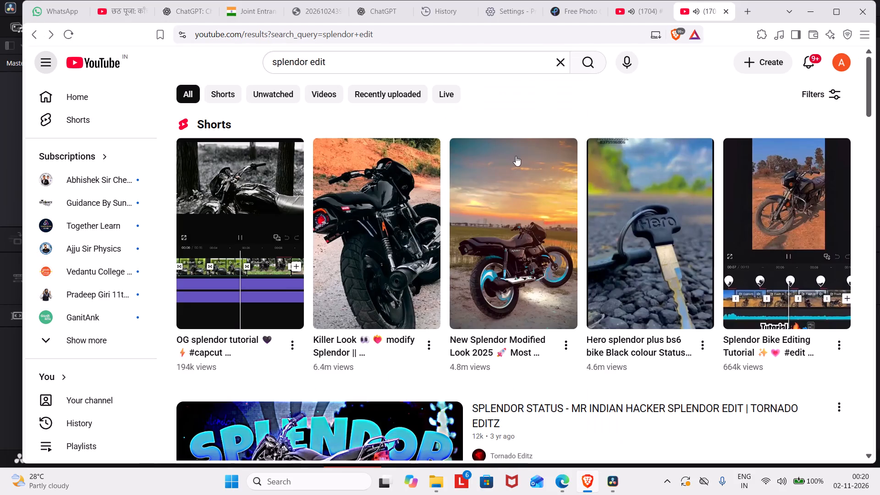
{"action": "left_click", "coordinate": [658, 196]}
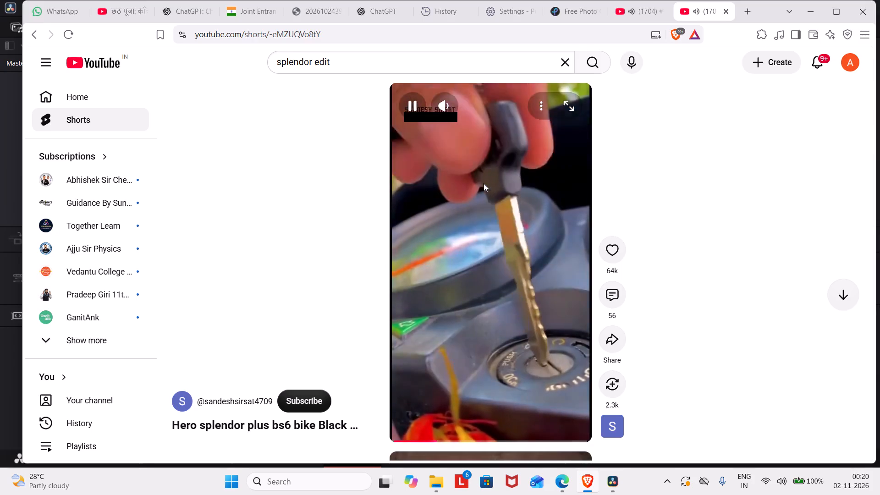
Return to the "splendor edit" results and look through the videos, Custom Splendor Edits and Custom Splendor Builds Shorts for a suitable edit.
{"action": "left_click", "coordinate": [34, 31]}
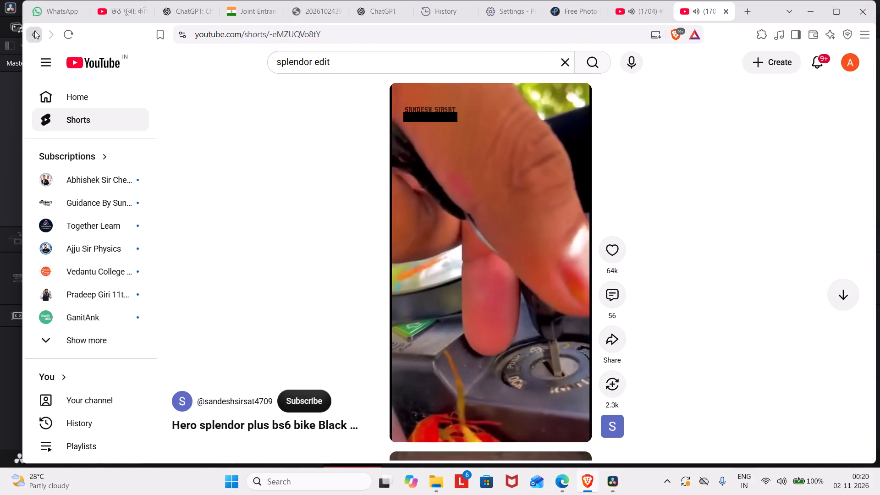
{"action": "scroll", "coordinate": [550, 226], "scroll_direction": "down", "scroll_amount": 7}
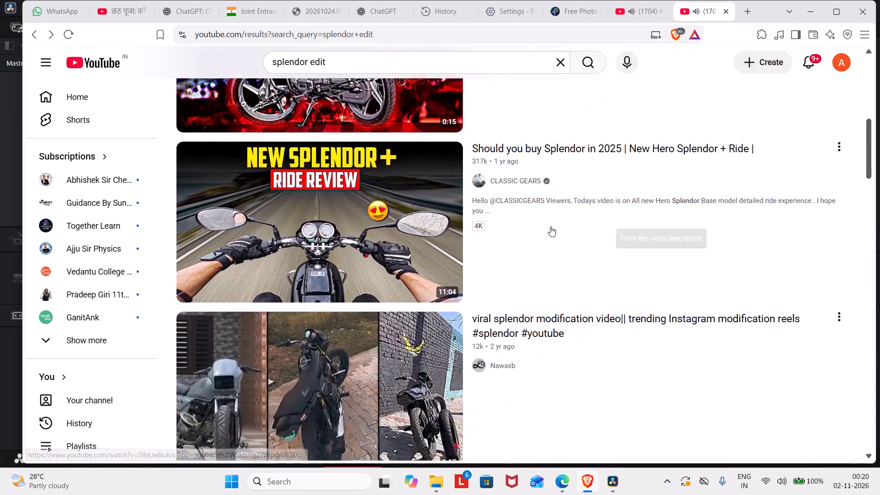
{"action": "scroll", "coordinate": [550, 226], "scroll_direction": "down", "scroll_amount": 4}
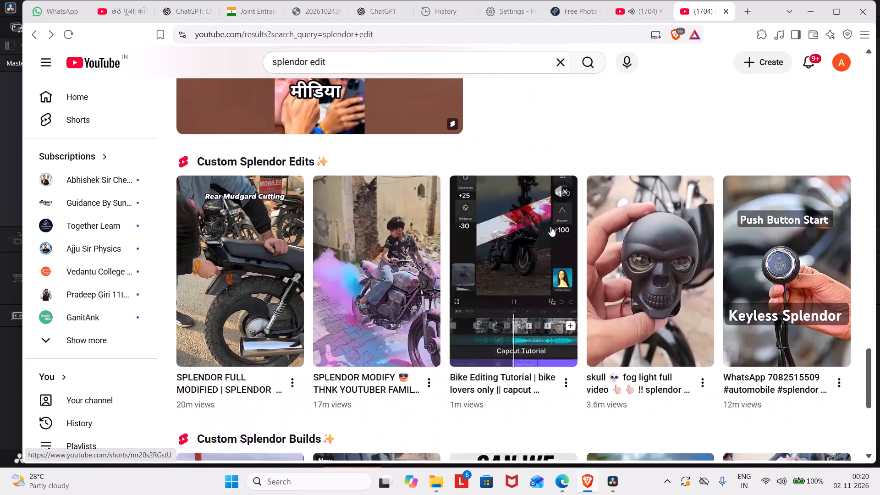
{"action": "scroll", "coordinate": [550, 226], "scroll_direction": "down", "scroll_amount": 3}
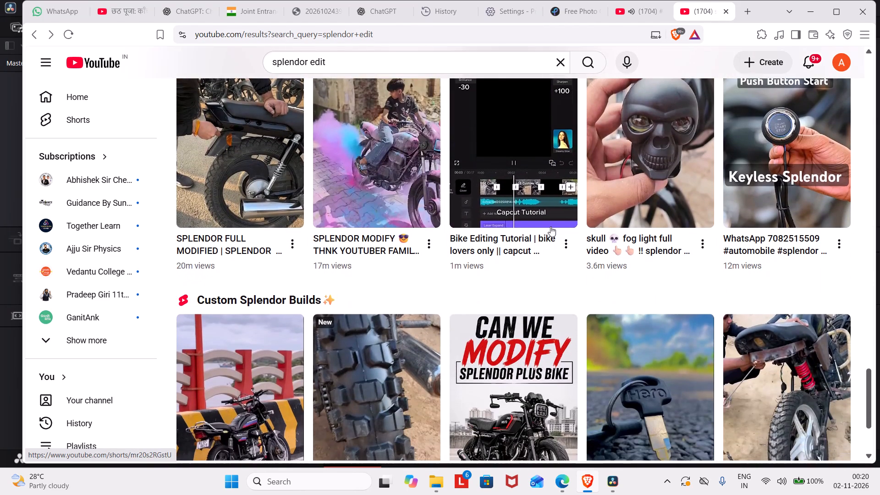
{"action": "scroll", "coordinate": [550, 226], "scroll_direction": "down", "scroll_amount": 5}
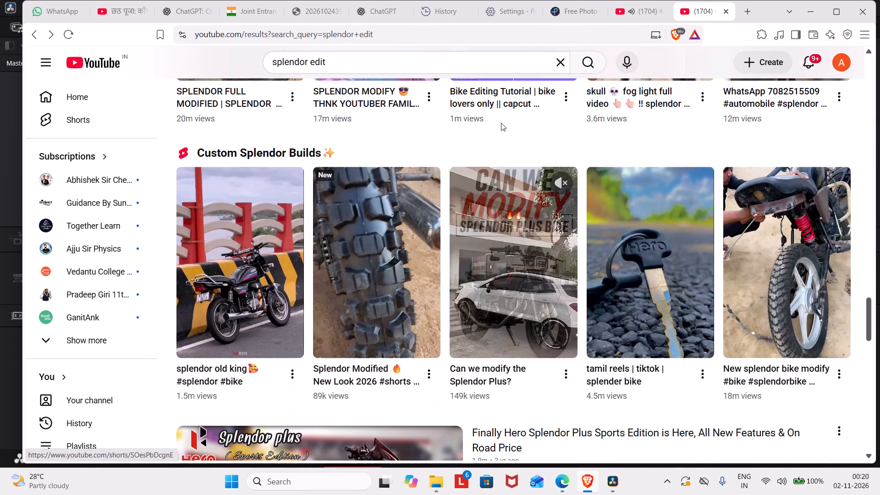
Extend the YouTube search to "splendor edit black screen", using the suggested completion.
{"action": "left_click", "coordinate": [462, 58]}
{"action": "key", "text": "space"}
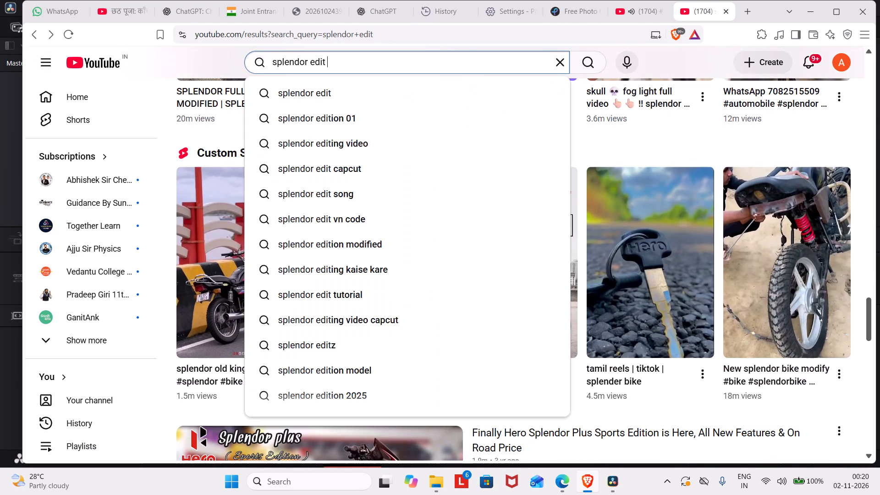
{"action": "type", "text": "bl"}
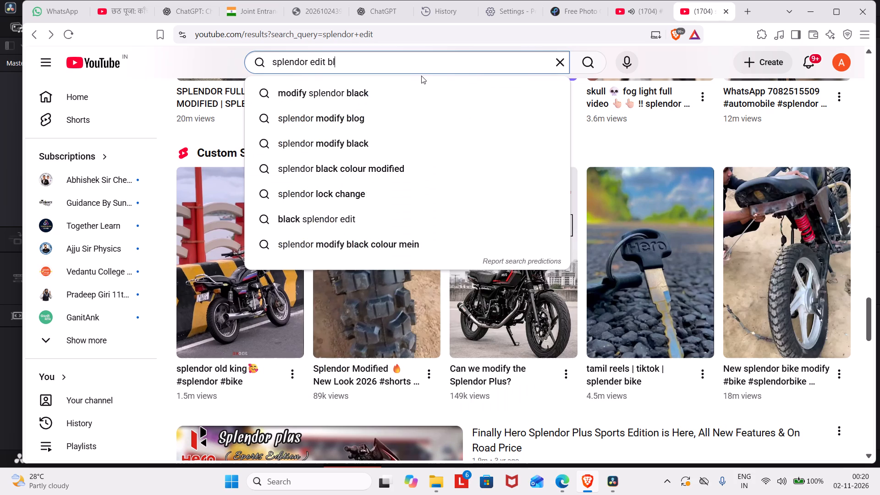
{"action": "type", "text": "ack sc"}
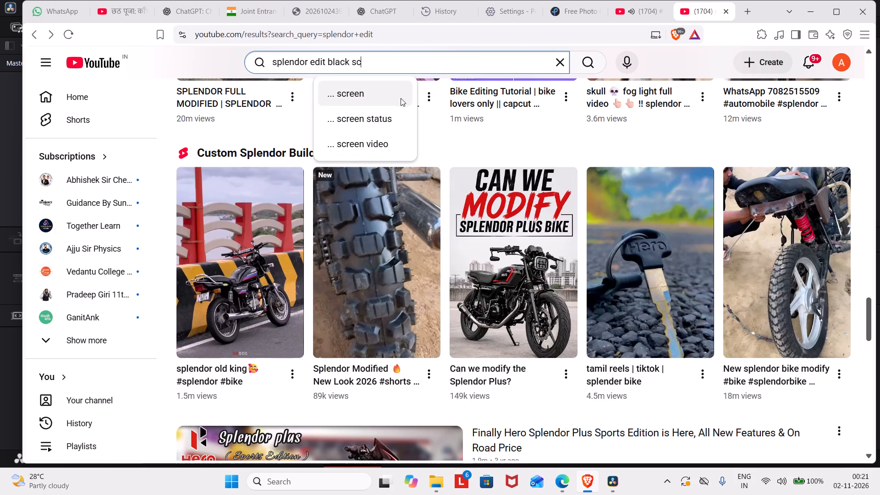
{"action": "left_click", "coordinate": [396, 94]}
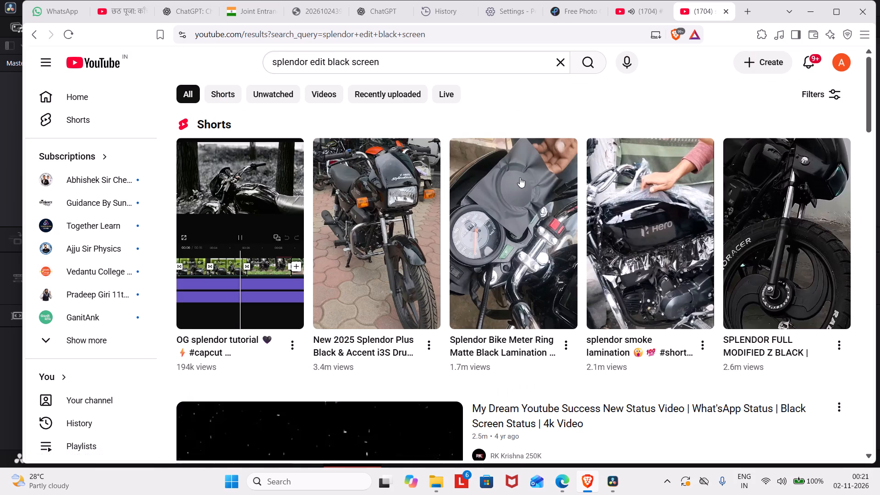
Preview the "My Dream Youtube Success New Status Video" result with sound, and mute the preview when done.
{"action": "scroll", "coordinate": [546, 184], "scroll_direction": "down", "scroll_amount": 2}
{"action": "scroll", "coordinate": [546, 184], "scroll_direction": "right", "scroll_amount": 1}
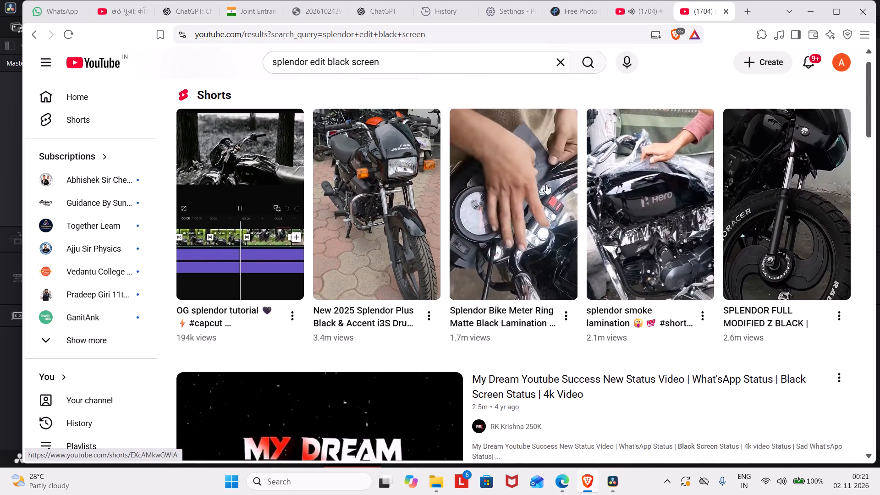
{"action": "scroll", "coordinate": [546, 184], "scroll_direction": "right", "scroll_amount": 1}
{"action": "scroll", "coordinate": [546, 184], "scroll_direction": "down", "scroll_amount": 1}
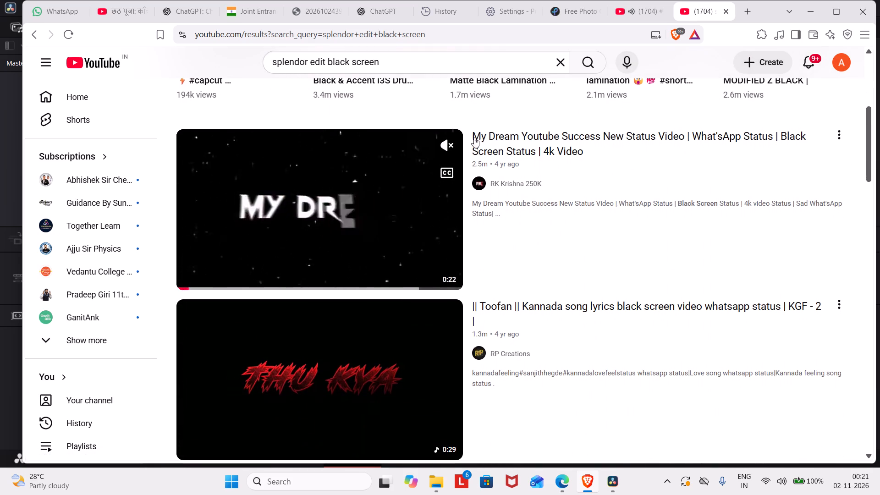
{"action": "left_click", "coordinate": [442, 143]}
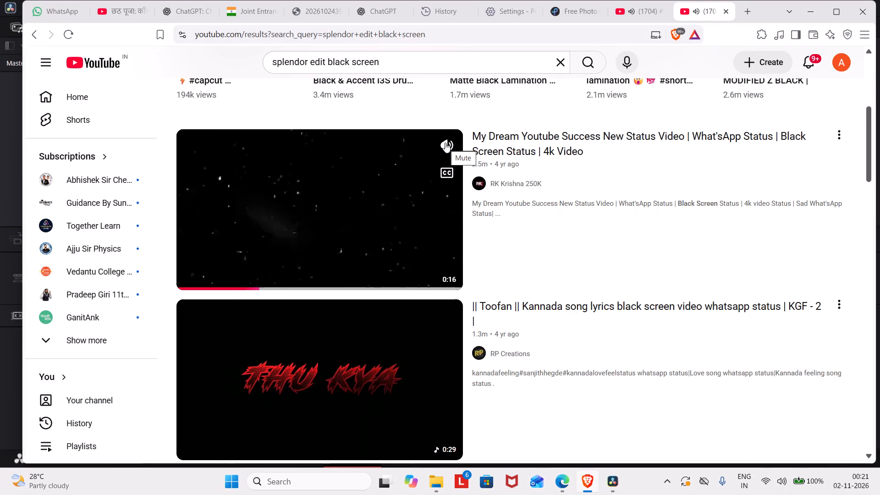
{"action": "left_click", "coordinate": [441, 144]}
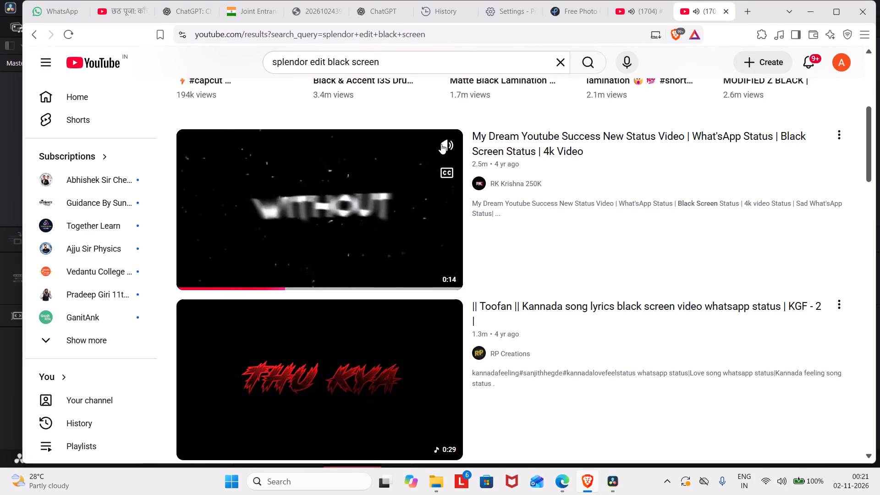
{"action": "left_click", "coordinate": [441, 144]}
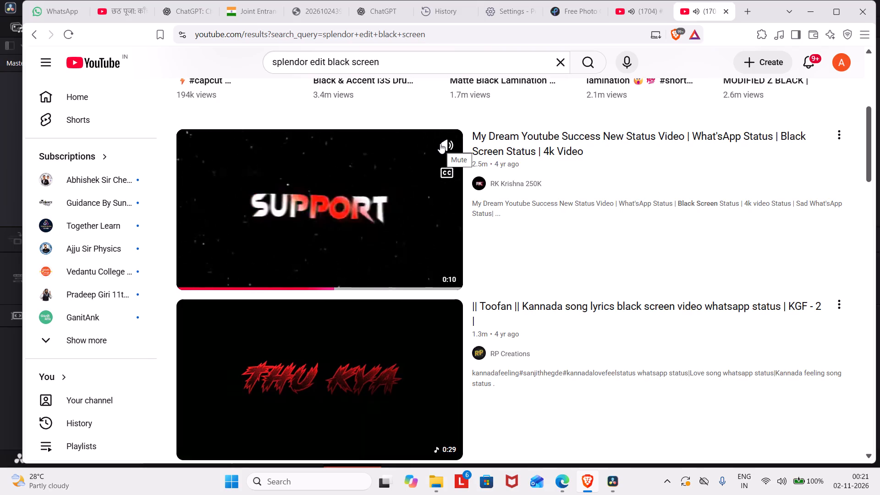
{"action": "left_click", "coordinate": [439, 143]}
Look through the remaining "splendor edit black screen" videos and Shorts for a usable Splendor edit or black-screen clip.
{"action": "scroll", "coordinate": [534, 203], "scroll_direction": "down", "scroll_amount": 1}
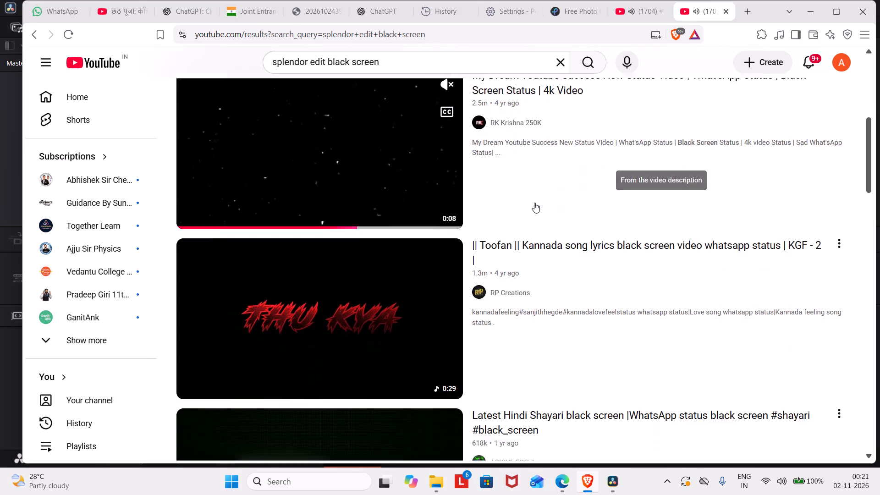
{"action": "scroll", "coordinate": [534, 203], "scroll_direction": "down", "scroll_amount": 1}
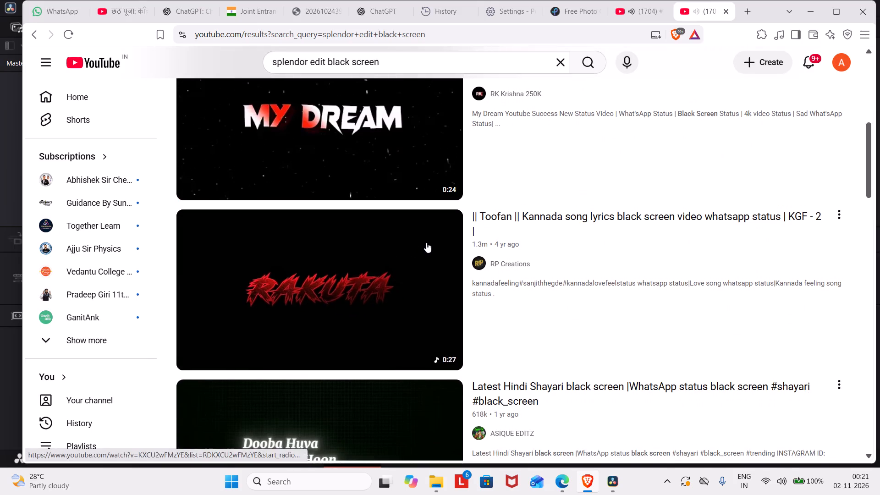
{"action": "scroll", "coordinate": [426, 242], "scroll_direction": "down", "scroll_amount": 4}
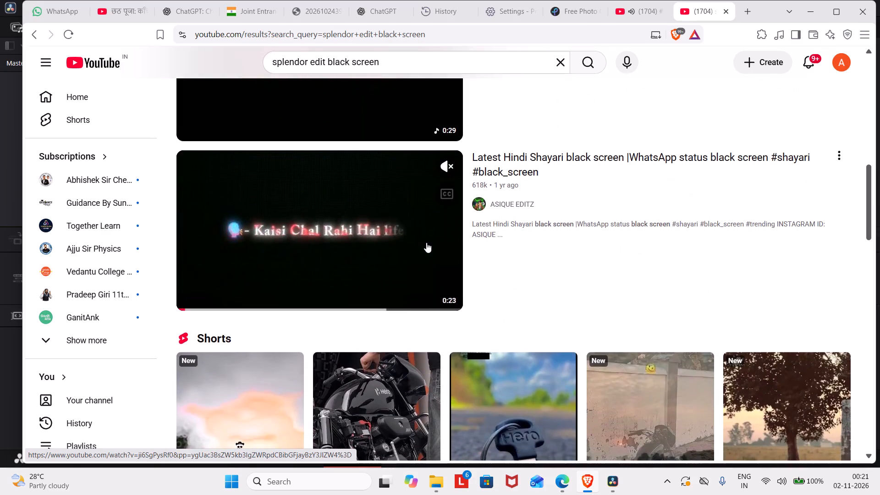
{"action": "scroll", "coordinate": [426, 242], "scroll_direction": "down", "scroll_amount": 2}
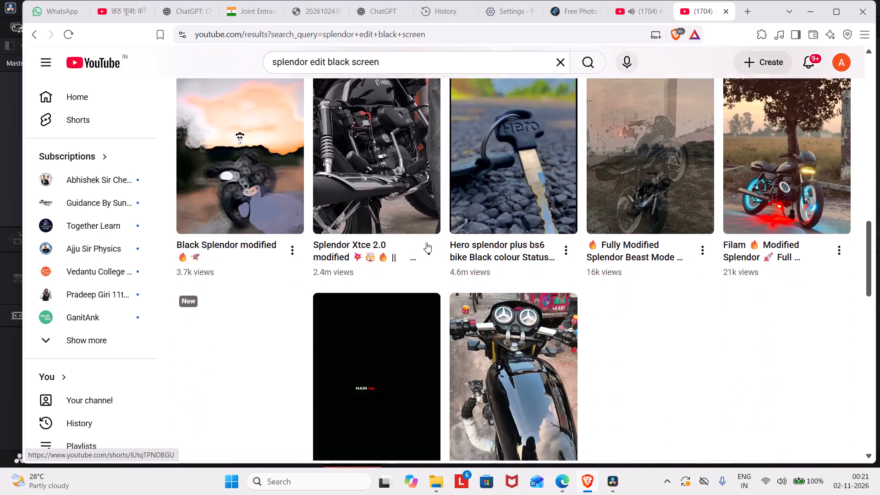
{"action": "scroll", "coordinate": [426, 242], "scroll_direction": "up", "scroll_amount": 1}
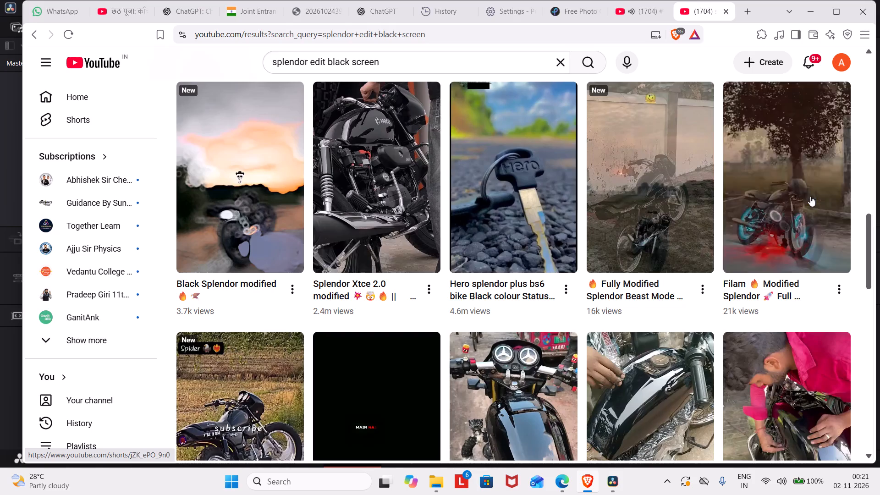
{"action": "scroll", "coordinate": [672, 310], "scroll_direction": "down", "scroll_amount": 2}
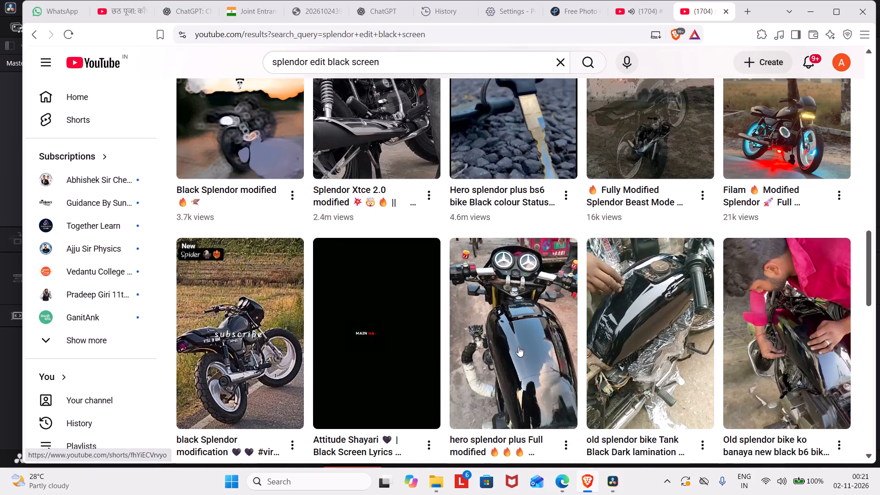
{"action": "scroll", "coordinate": [352, 323], "scroll_direction": "down", "scroll_amount": 3}
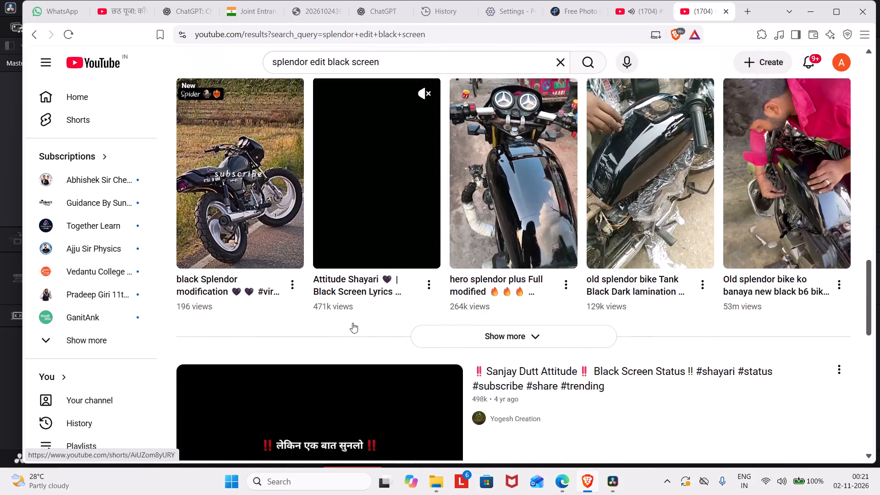
{"action": "scroll", "coordinate": [352, 323], "scroll_direction": "down", "scroll_amount": 6}
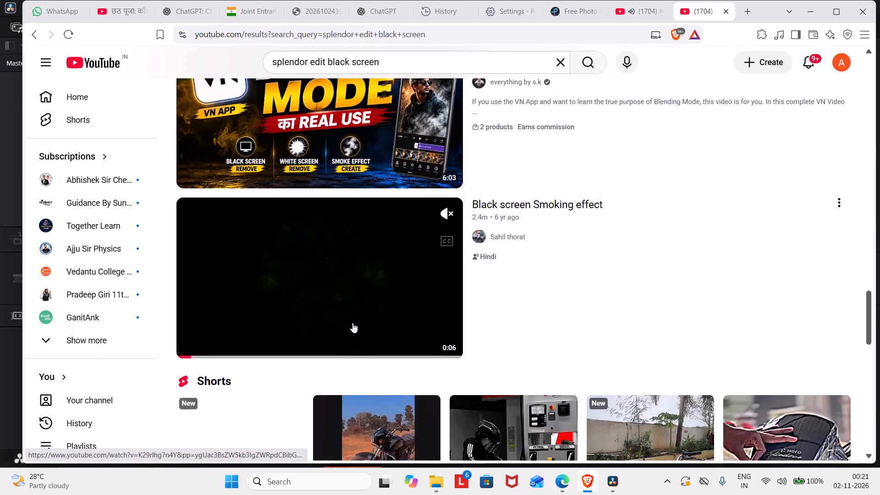
{"action": "scroll", "coordinate": [352, 323], "scroll_direction": "down", "scroll_amount": 3}
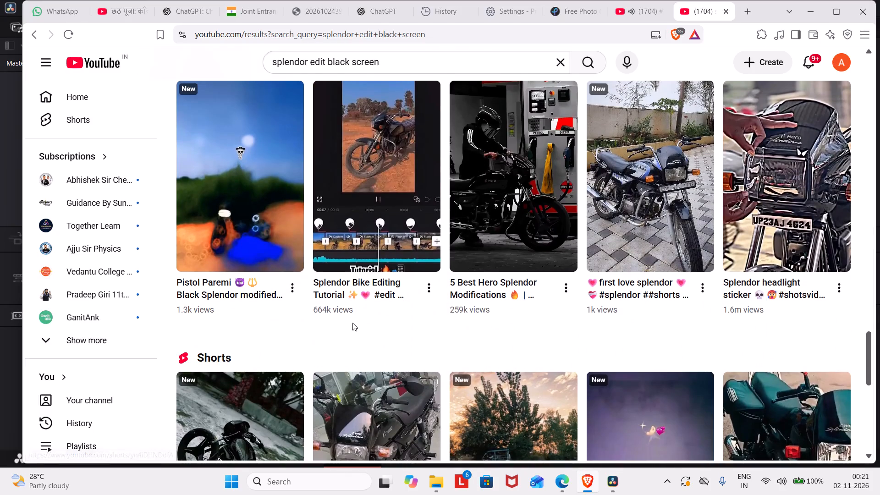
{"action": "scroll", "coordinate": [352, 323], "scroll_direction": "down", "scroll_amount": 2}
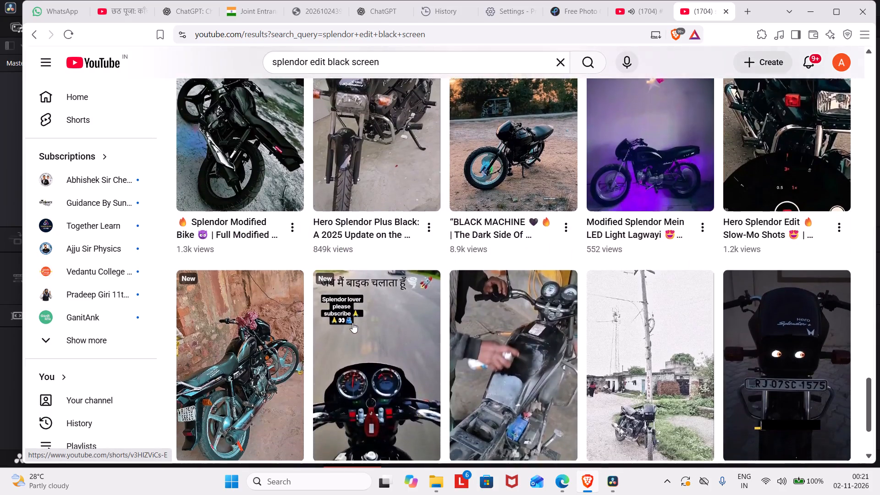
{"action": "scroll", "coordinate": [352, 323], "scroll_direction": "down", "scroll_amount": 4}
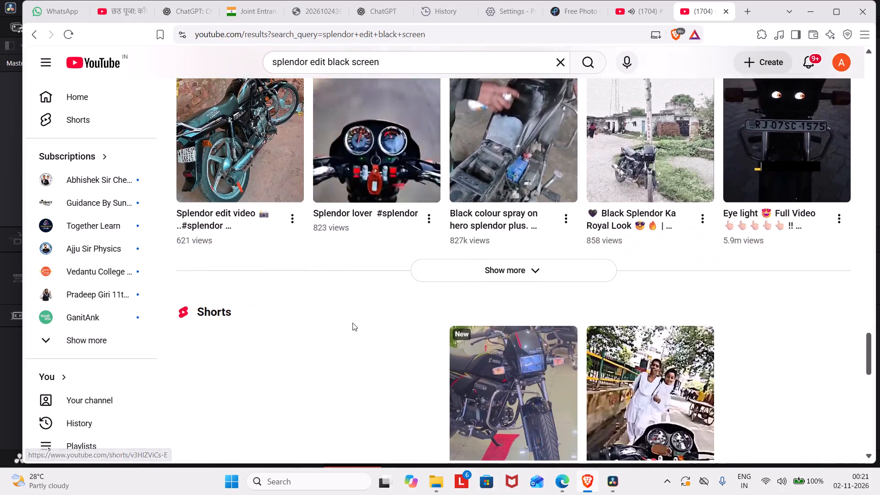
{"action": "scroll", "coordinate": [352, 323], "scroll_direction": "down", "scroll_amount": 6}
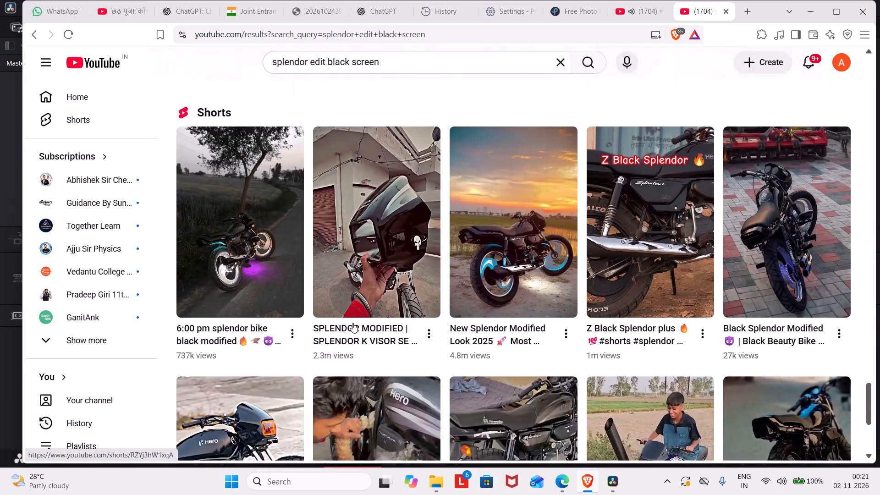
{"action": "scroll", "coordinate": [352, 323], "scroll_direction": "down", "scroll_amount": 3}
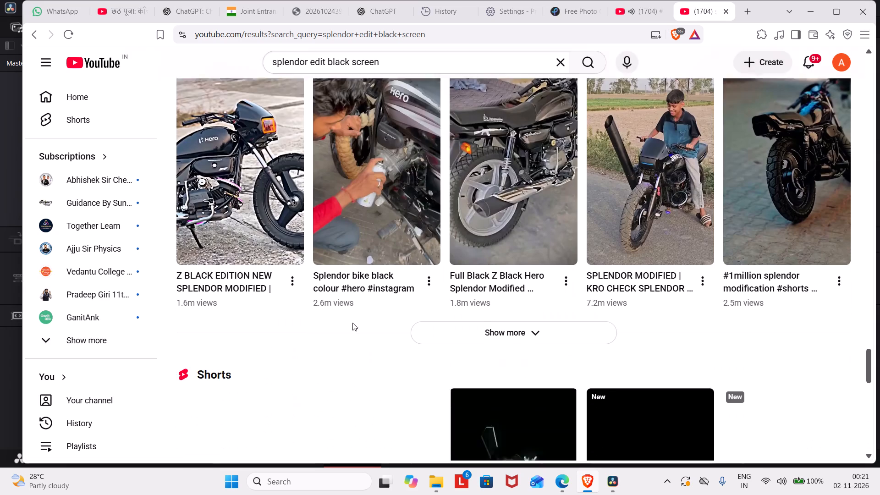
{"action": "scroll", "coordinate": [352, 323], "scroll_direction": "down", "scroll_amount": 6}
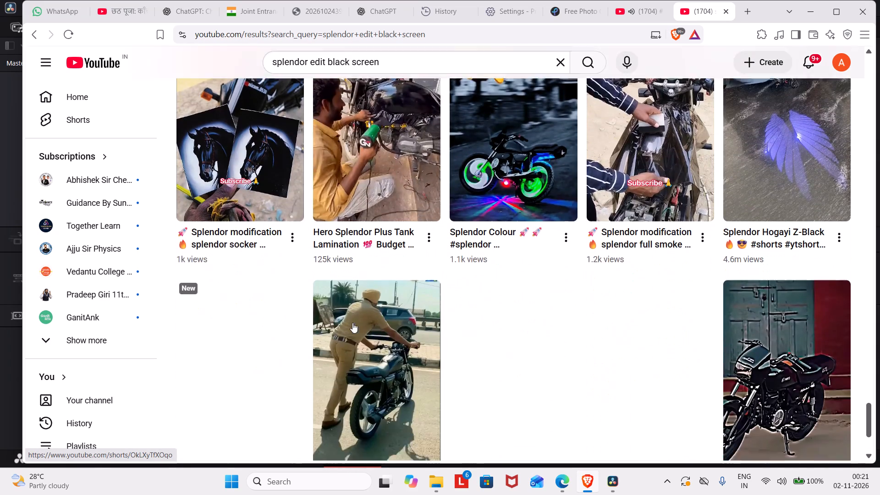
{"action": "scroll", "coordinate": [352, 323], "scroll_direction": "down", "scroll_amount": 5}
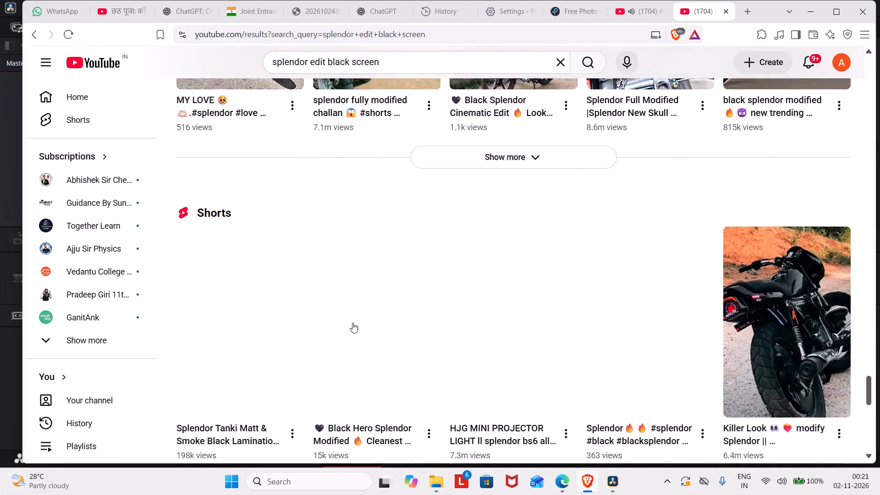
{"action": "scroll", "coordinate": [352, 323], "scroll_direction": "down", "scroll_amount": 5}
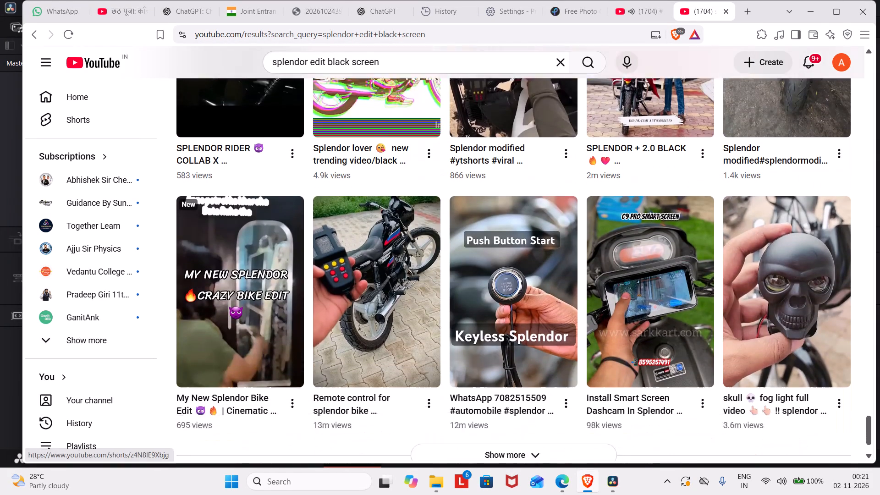
{"action": "scroll", "coordinate": [352, 323], "scroll_direction": "down", "scroll_amount": 5}
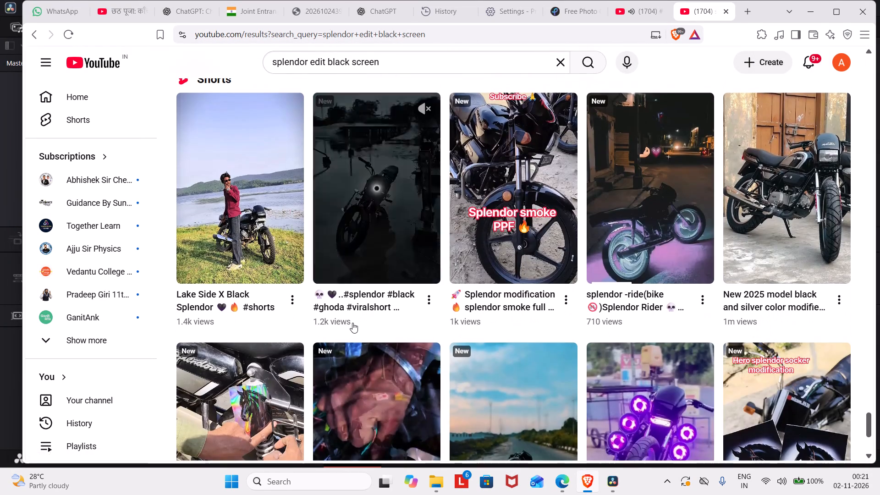
Switch to DaVinci Resolve, import the "splender in the colony" video from Downloads, and change the project frame rate to 59.94 fps.
{"action": "left_click", "coordinate": [619, 483]}
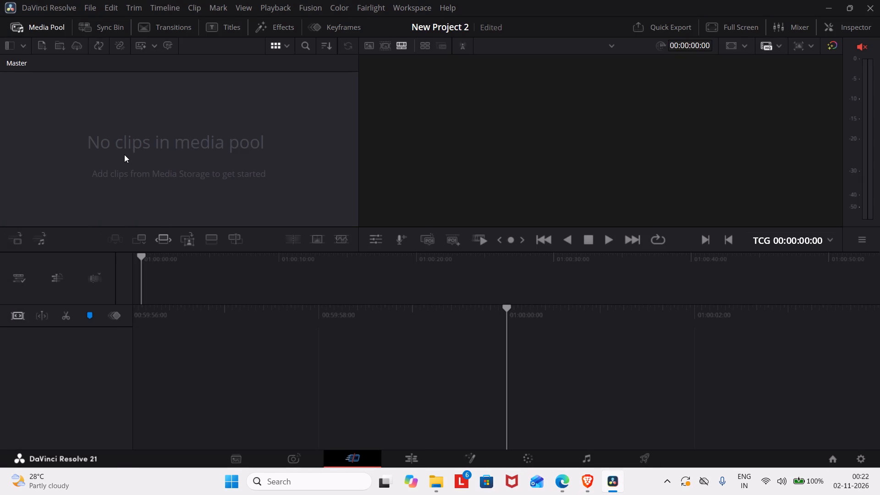
{"action": "key", "text": "ctrl+i"}
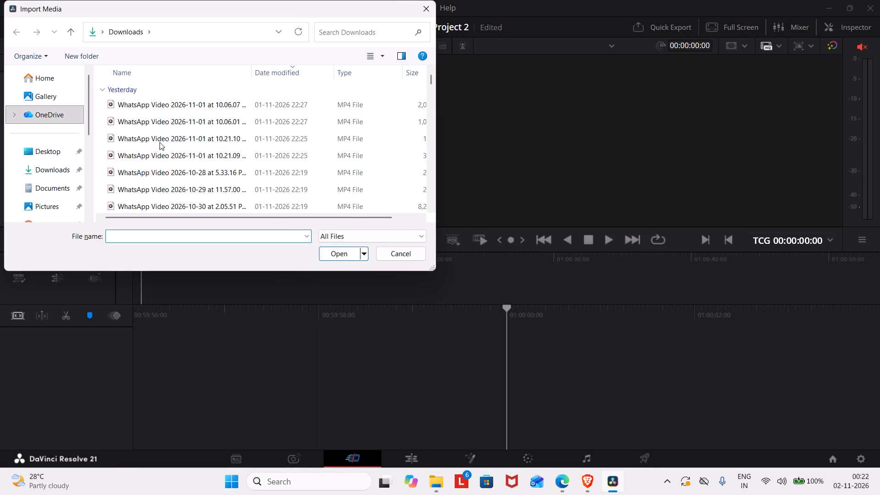
{"action": "scroll", "coordinate": [170, 136], "scroll_direction": "down", "scroll_amount": 5}
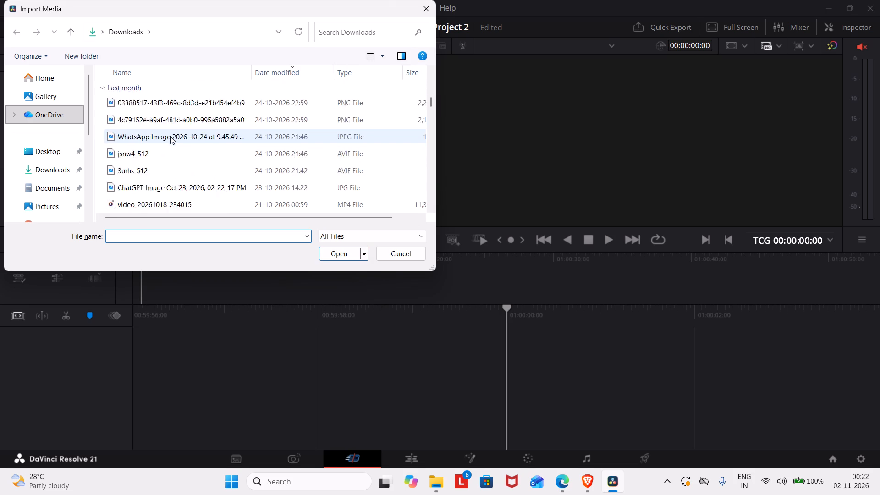
{"action": "scroll", "coordinate": [170, 136], "scroll_direction": "down", "scroll_amount": 2}
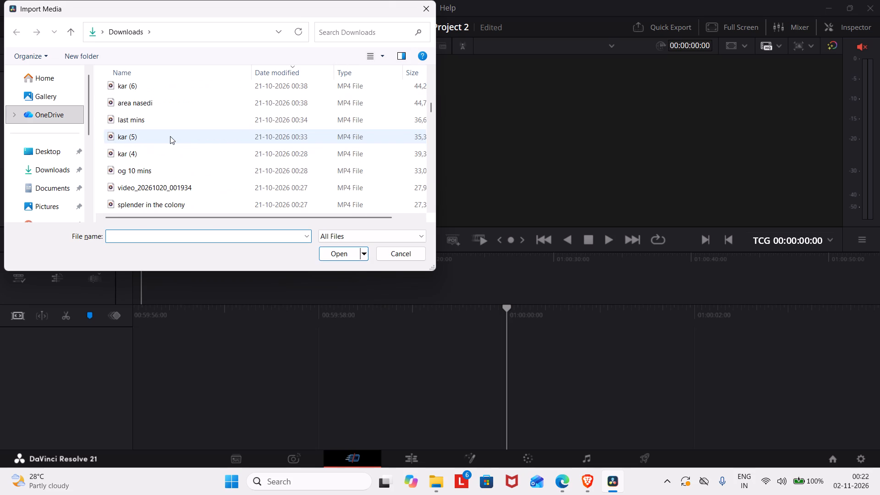
{"action": "scroll", "coordinate": [170, 136], "scroll_direction": "down", "scroll_amount": 1}
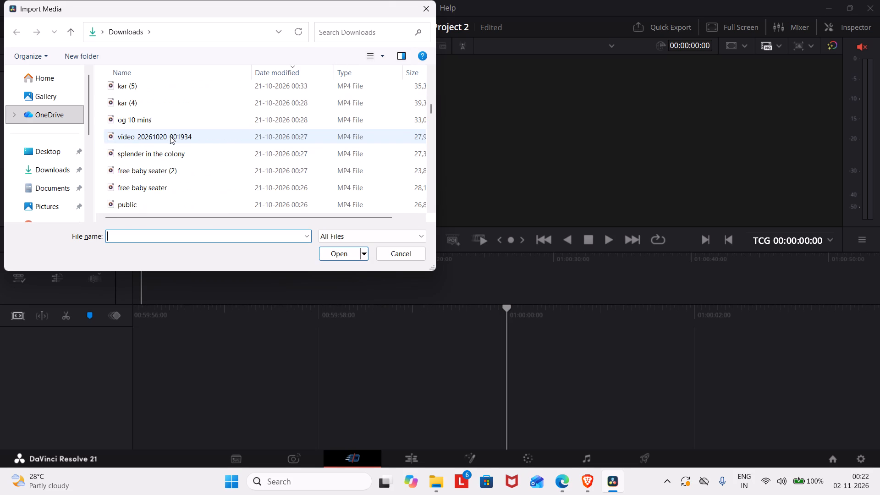
{"action": "scroll", "coordinate": [170, 136], "scroll_direction": "down", "scroll_amount": 1}
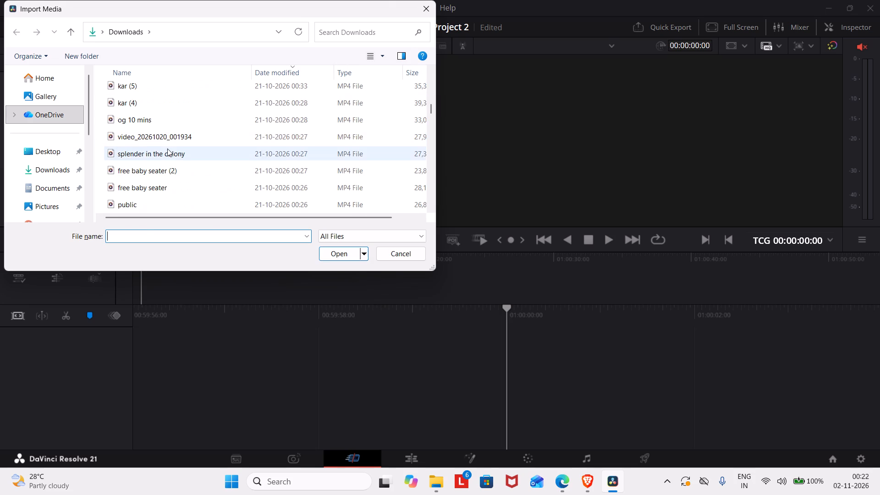
{"action": "double_click", "coordinate": [167, 148]}
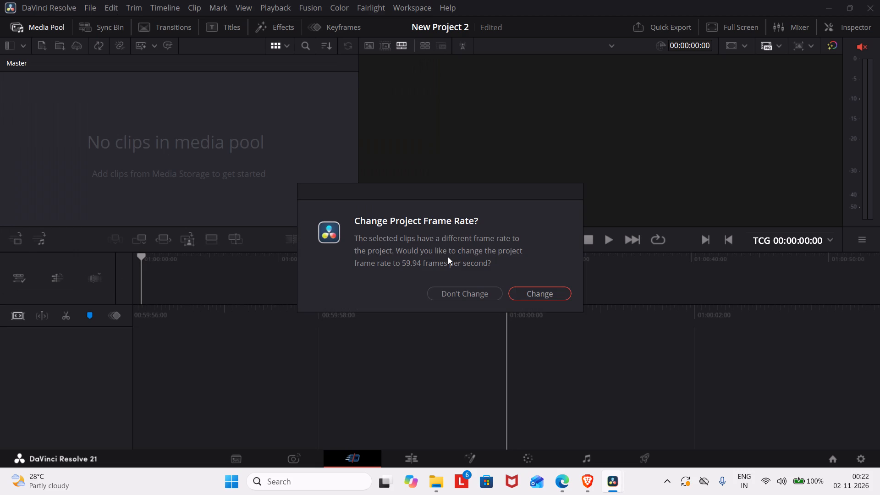
{"action": "left_click", "coordinate": [534, 295]}
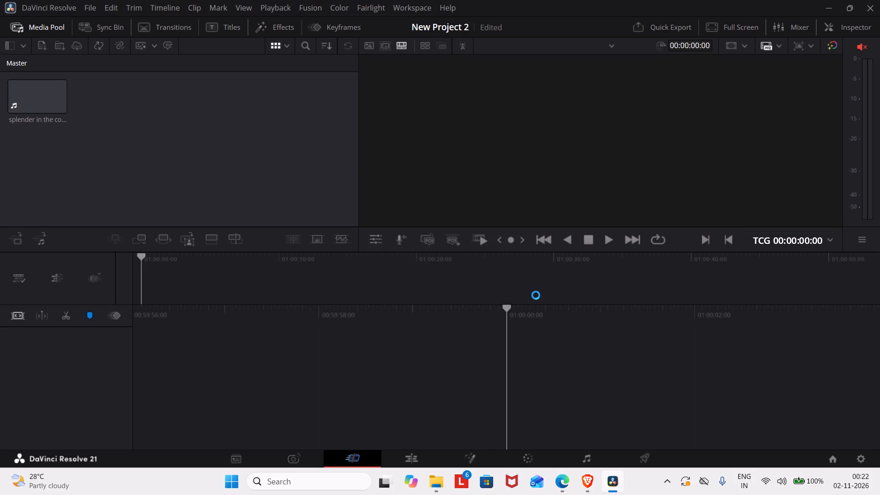
Enable vertical resolution in the project settings and save them.
{"action": "left_click", "coordinate": [864, 454]}
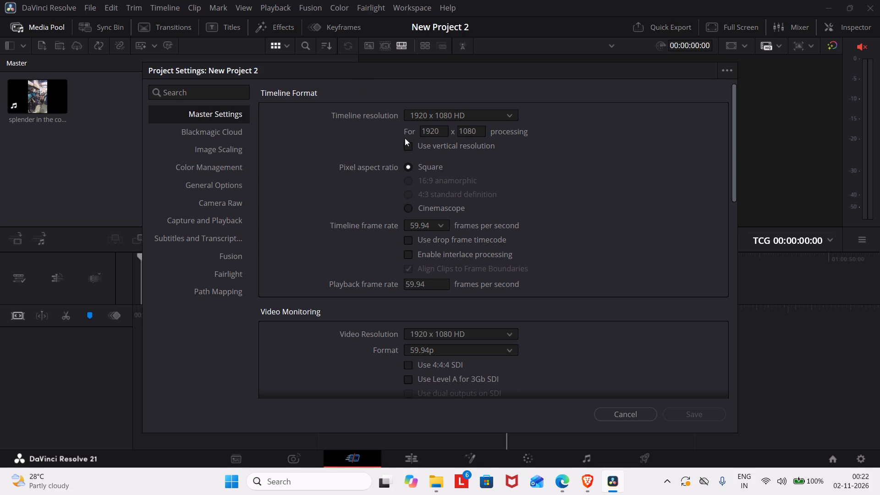
{"action": "left_click", "coordinate": [409, 144]}
{"action": "left_click", "coordinate": [703, 419]}
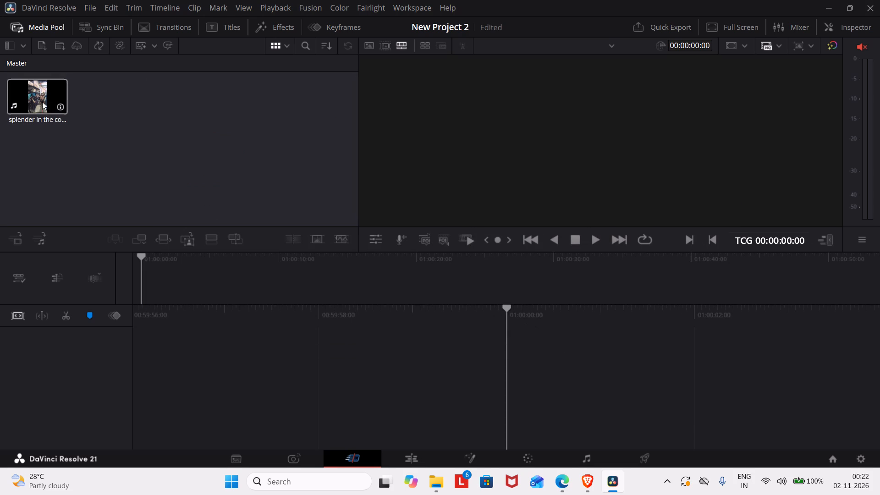
Add the "splender in the colony" clip to a new timeline, starting at 01:00:00:00.
{"action": "left_click_drag", "start_coordinate": [42, 102], "coordinate": [257, 340]}
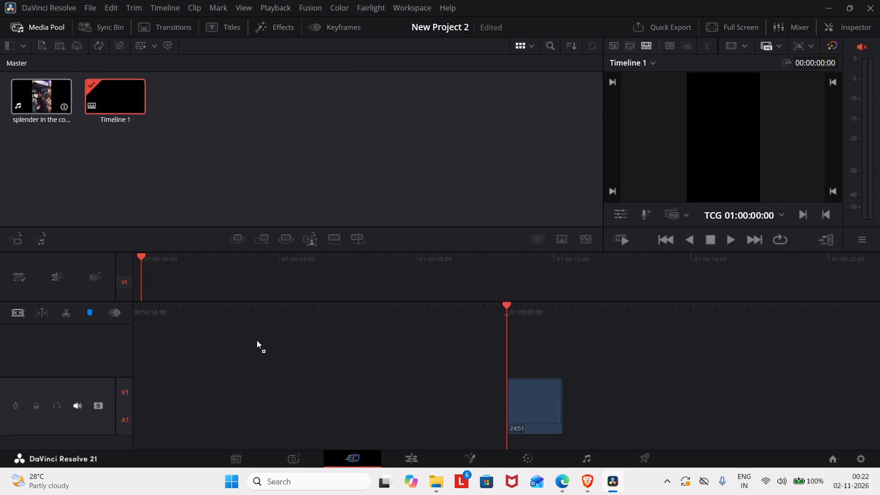
{"action": "left_click_drag", "start_coordinate": [257, 340], "coordinate": [203, 337]}
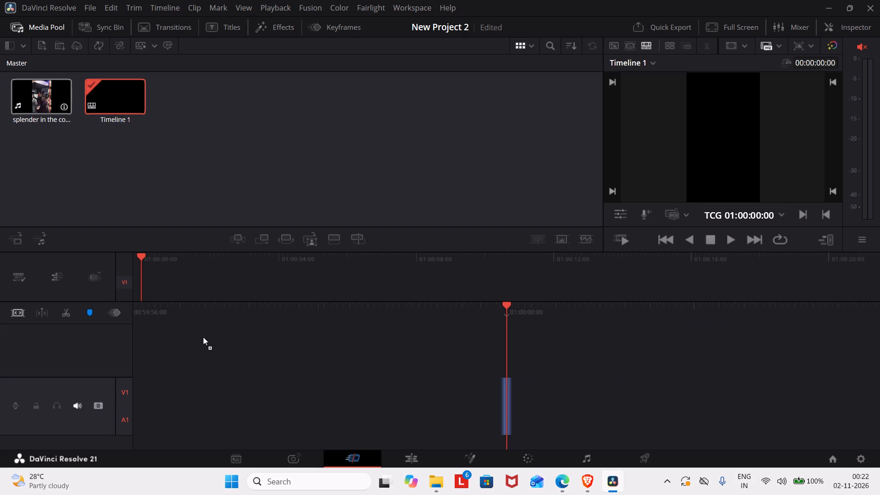
{"action": "left_click_drag", "start_coordinate": [203, 337], "coordinate": [215, 321]}
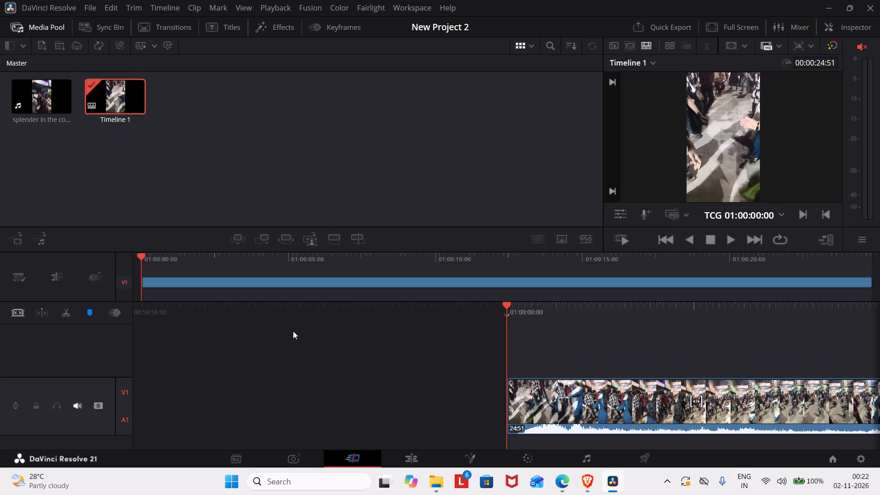
Open the timeline on the Edit page, unmute the audio, and play through the clip to find the Splendor footage.
{"action": "left_click", "coordinate": [408, 461]}
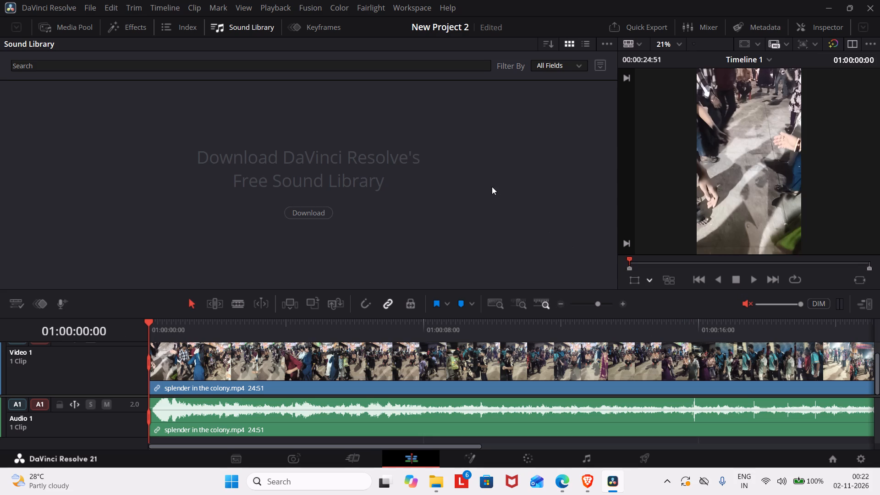
{"action": "key", "text": "space"}
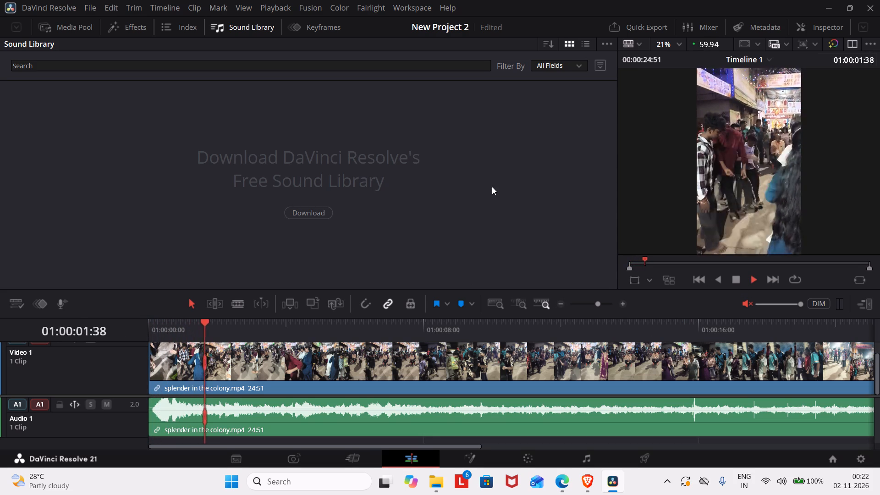
{"action": "key", "text": "space"}
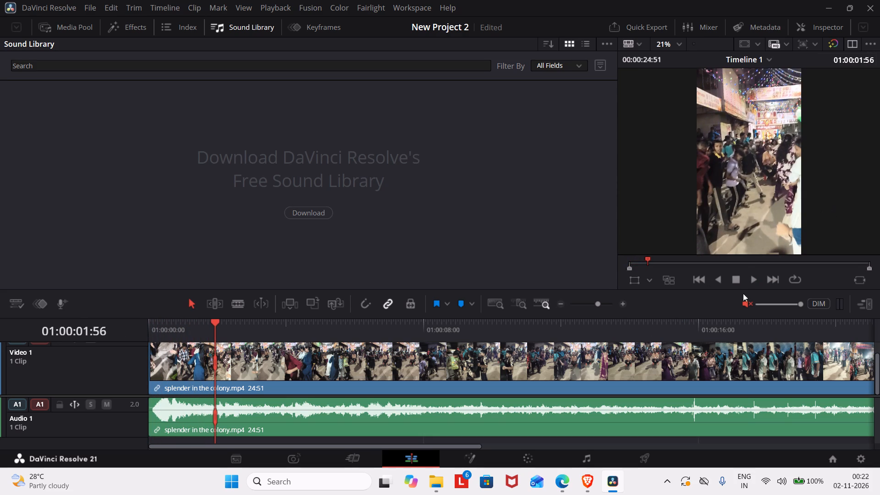
{"action": "left_click", "coordinate": [745, 303]}
{"action": "key", "text": "space"}
{"action": "key", "text": "space"}
{"action": "key", "text": "space"}
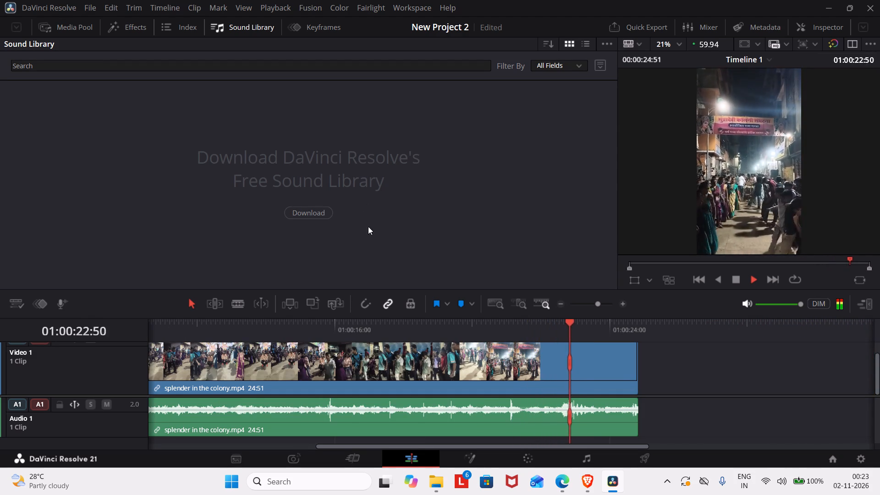
{"action": "left_click", "coordinate": [633, 371]}
{"action": "left_click_drag", "start_coordinate": [633, 371], "coordinate": [669, 385]}
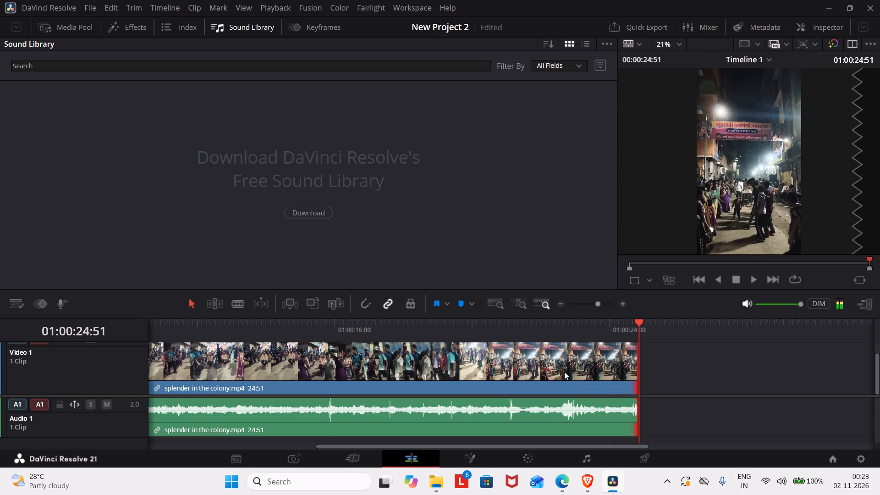
Split the "splender in the colony" clip with the Blade tool at 01:00:20:27.
{"action": "left_click", "coordinate": [260, 304]}
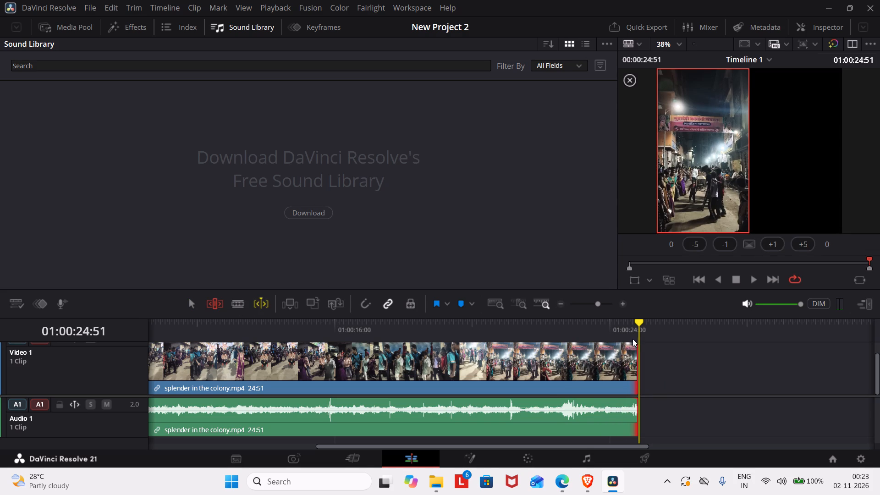
{"action": "left_click", "coordinate": [234, 300]}
{"action": "left_click_drag", "start_coordinate": [638, 319], "coordinate": [555, 319]}
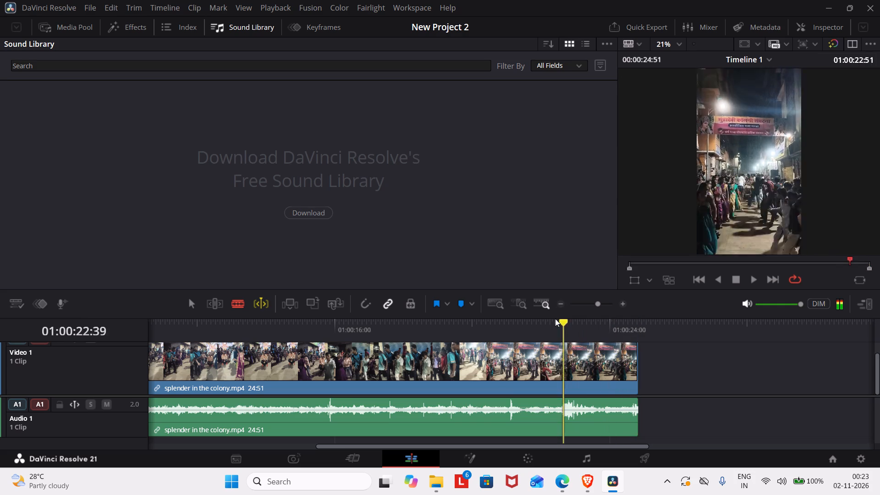
{"action": "left_click_drag", "start_coordinate": [555, 319], "coordinate": [470, 323]}
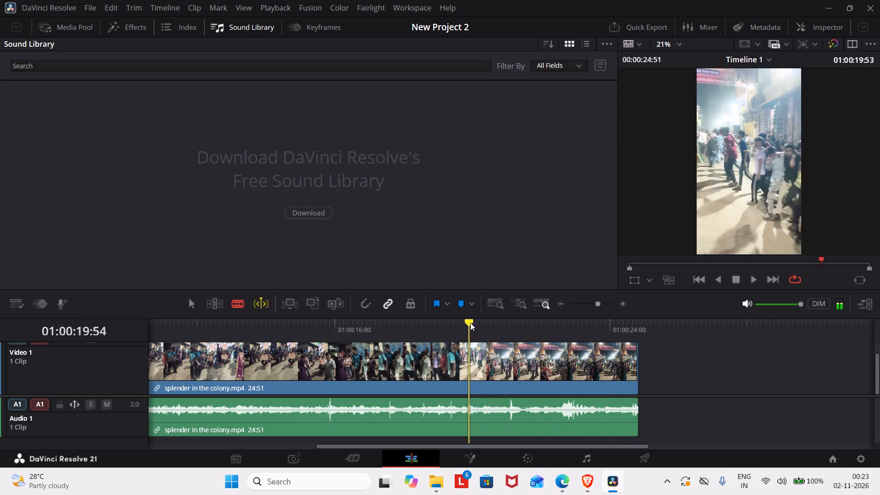
{"action": "left_click_drag", "start_coordinate": [470, 323], "coordinate": [490, 324]}
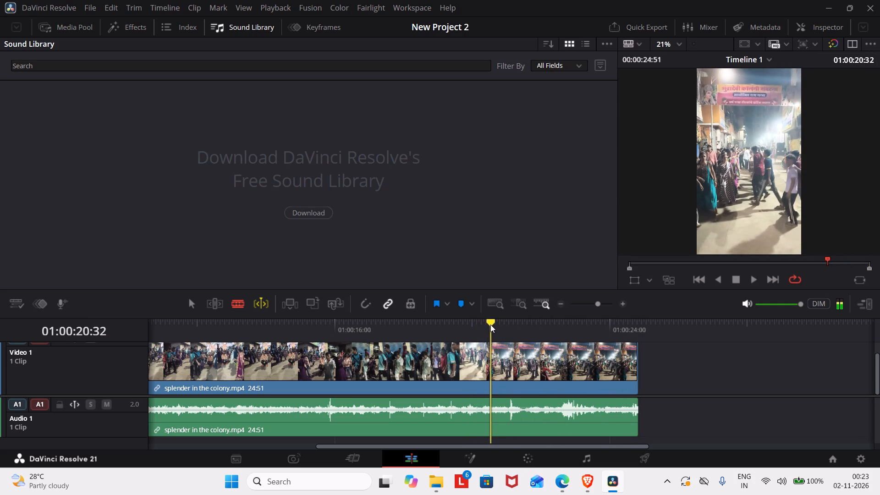
{"action": "left_click_drag", "start_coordinate": [490, 324], "coordinate": [488, 324]}
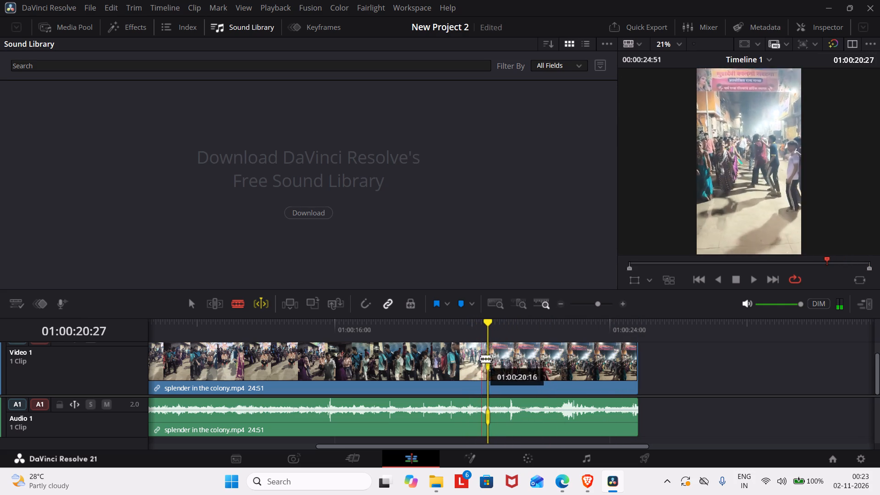
{"action": "left_click", "coordinate": [488, 356]}
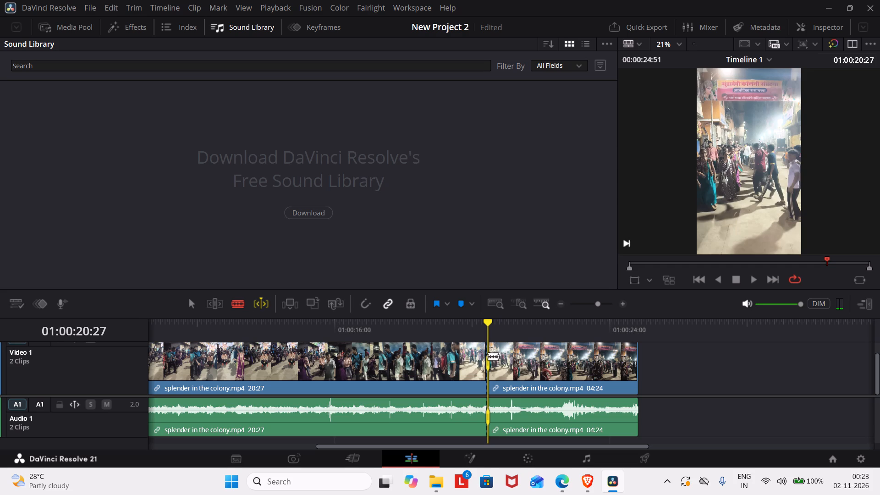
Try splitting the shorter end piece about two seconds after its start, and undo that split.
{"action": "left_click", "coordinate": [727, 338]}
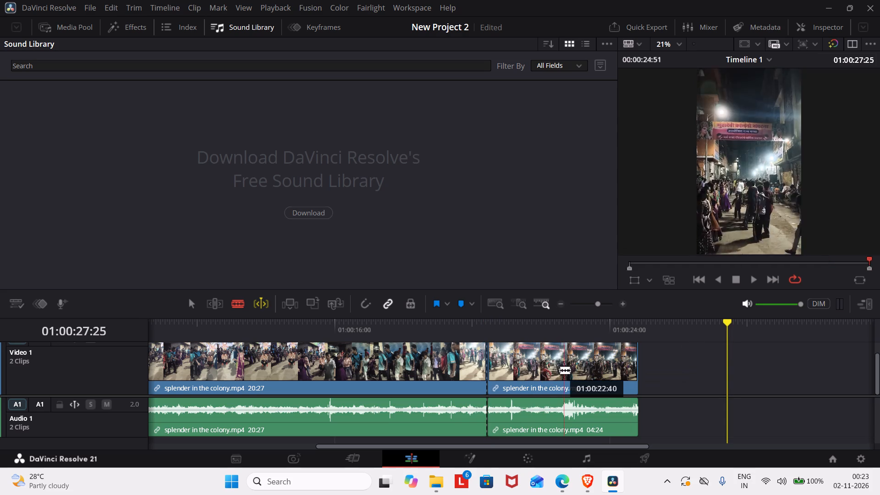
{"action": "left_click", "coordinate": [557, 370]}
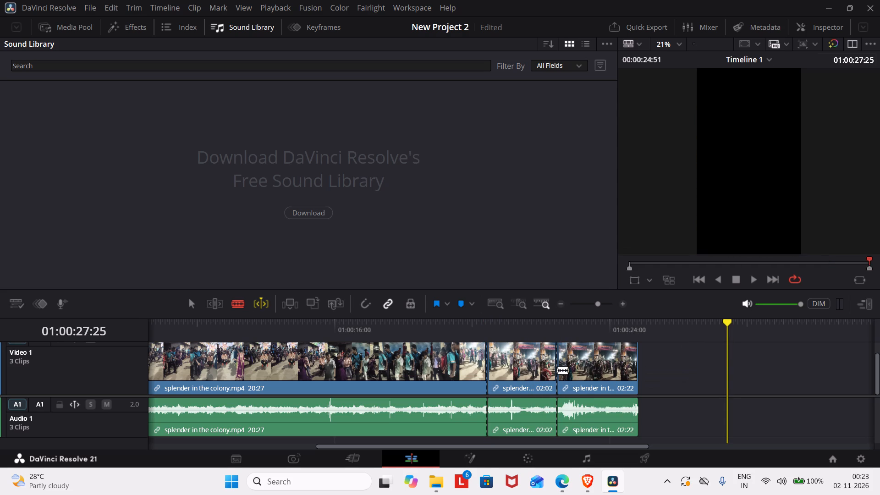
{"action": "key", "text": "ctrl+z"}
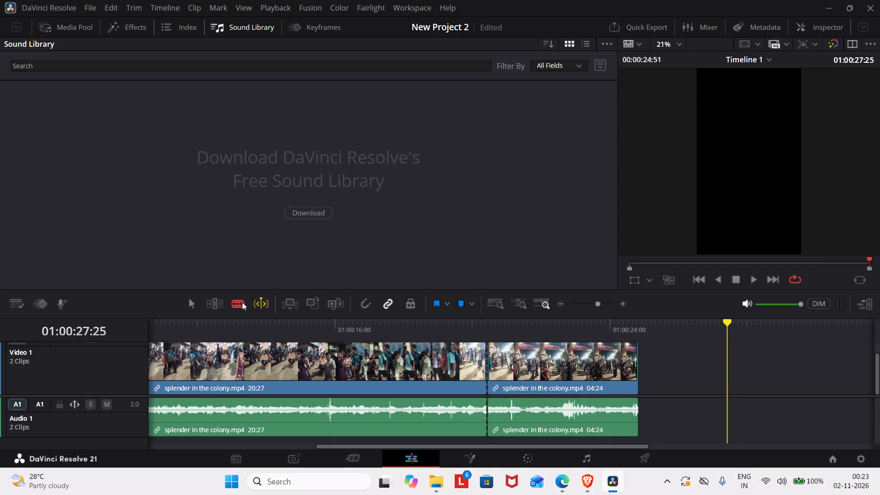
Move the shorter end piece about two seconds later on the timeline, leaving a gap after the first piece.
{"action": "left_click", "coordinate": [192, 301]}
{"action": "right_click_drag", "start_coordinate": [534, 381], "coordinate": [441, 410]}
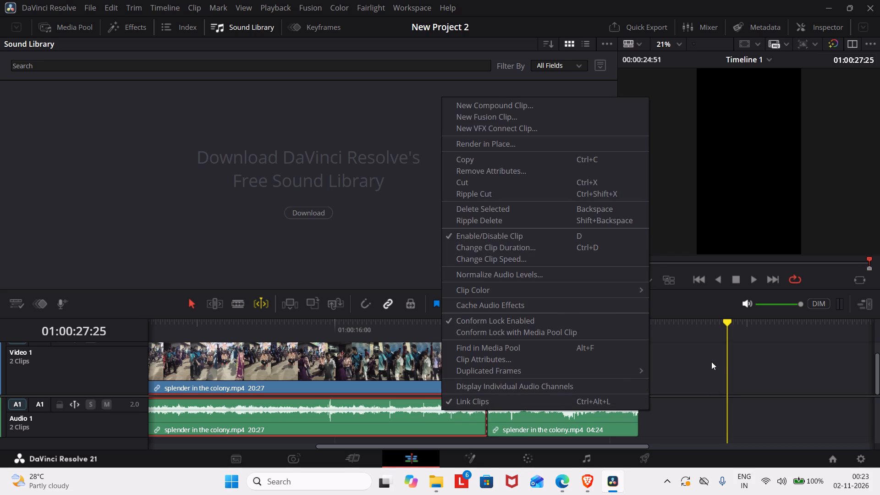
{"action": "left_click", "coordinate": [705, 354]}
{"action": "left_click_drag", "start_coordinate": [586, 389], "coordinate": [652, 387]}
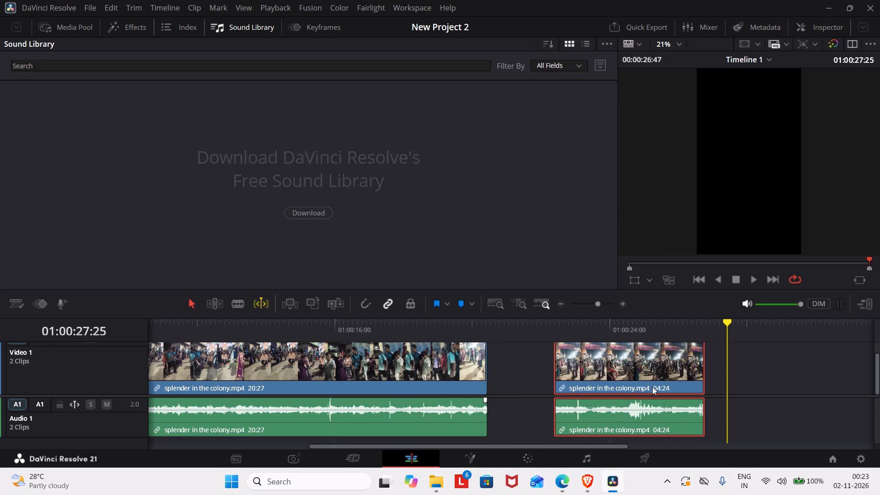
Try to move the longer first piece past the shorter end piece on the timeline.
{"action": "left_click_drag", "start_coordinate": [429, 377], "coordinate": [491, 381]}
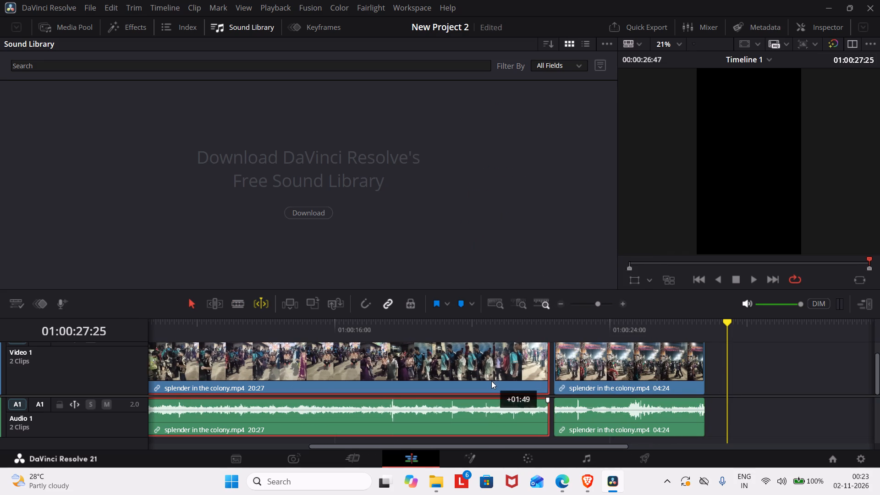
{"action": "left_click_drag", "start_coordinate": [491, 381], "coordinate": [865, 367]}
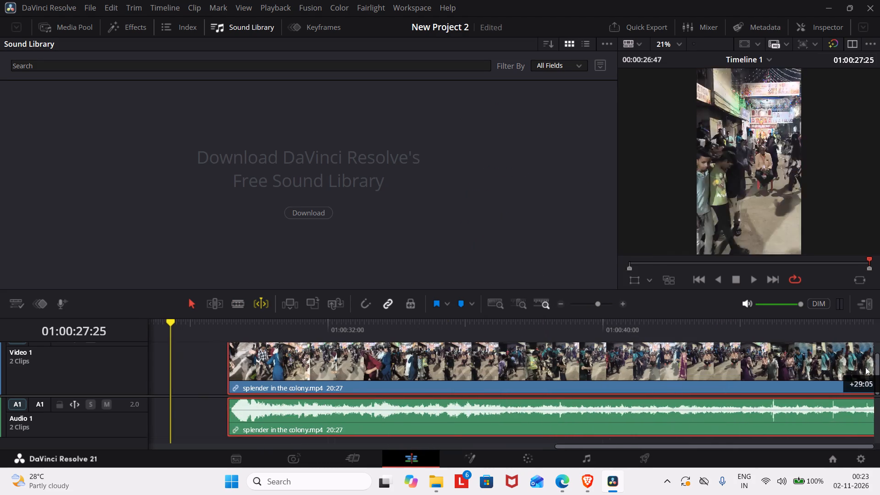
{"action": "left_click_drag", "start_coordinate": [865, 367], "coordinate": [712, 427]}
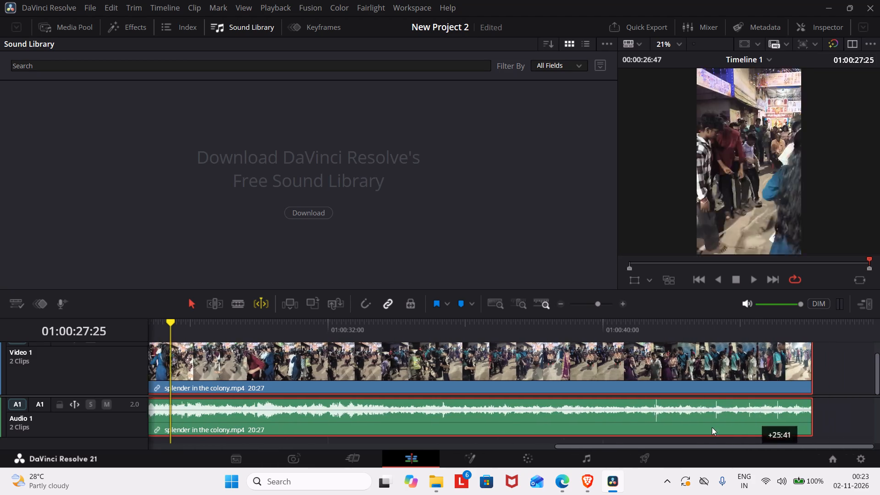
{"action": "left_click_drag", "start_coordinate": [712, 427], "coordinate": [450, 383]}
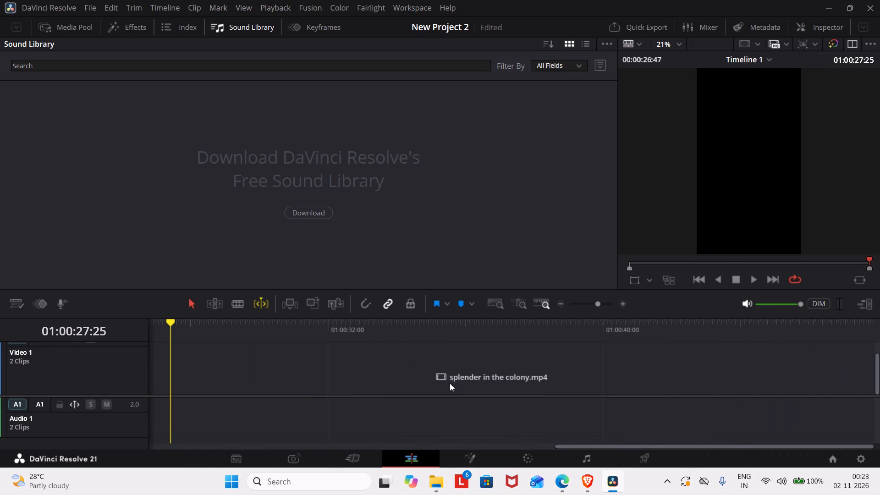
Move the shorter end piece further along the timeline so it starts at about 01:00:44:00.
{"action": "scroll", "coordinate": [209, 356], "scroll_direction": "right", "scroll_amount": 12}
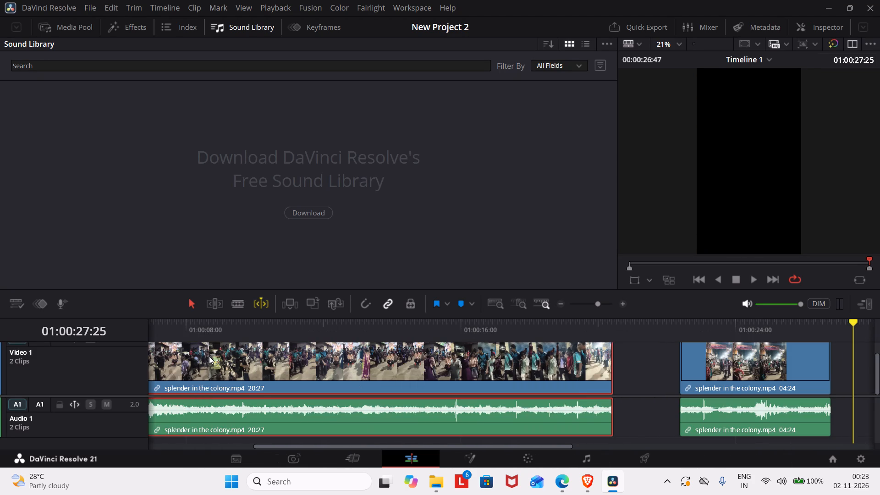
{"action": "scroll", "coordinate": [209, 356], "scroll_direction": "left", "scroll_amount": 3}
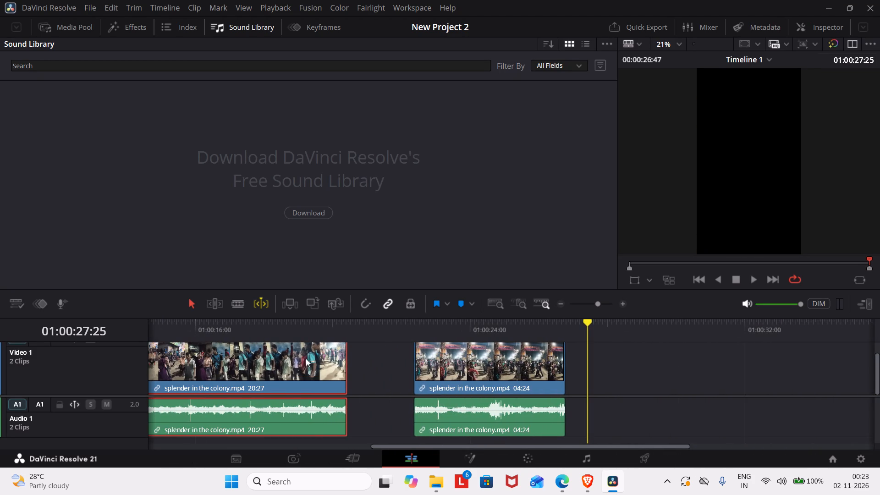
{"action": "right_click_drag", "start_coordinate": [467, 374], "coordinate": [669, 364]}
{"action": "left_click_drag", "start_coordinate": [519, 387], "coordinate": [839, 375]}
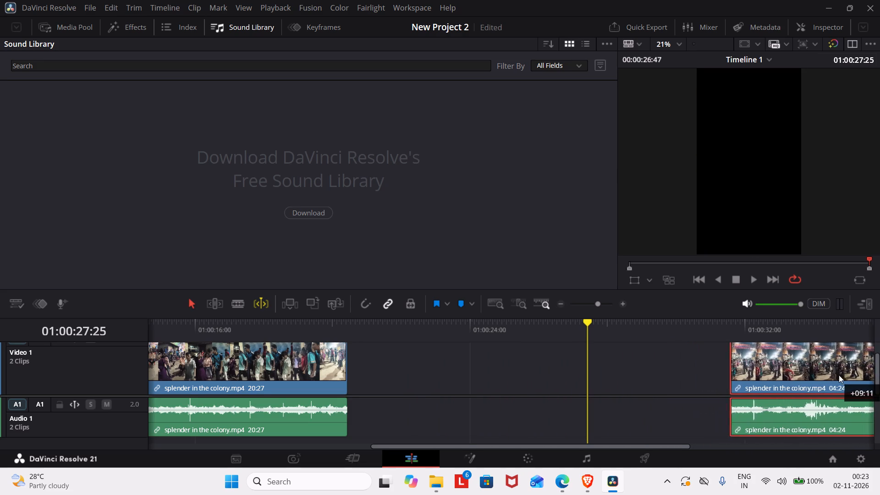
{"action": "left_click_drag", "start_coordinate": [839, 375], "coordinate": [848, 371]}
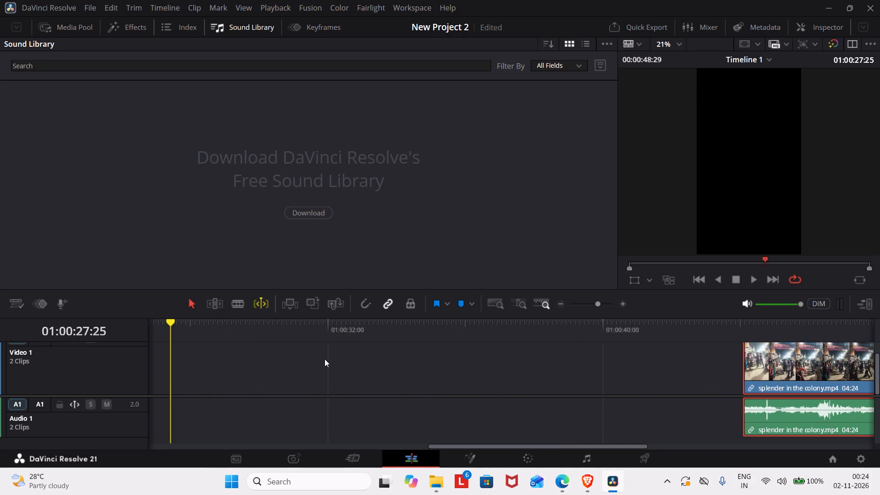
Move the longer first piece later on the timeline so it ends just before the shorter piece, at about 01:00:44:00.
{"action": "scroll", "coordinate": [324, 360], "scroll_direction": "right", "scroll_amount": 14}
{"action": "left_click_drag", "start_coordinate": [321, 389], "coordinate": [439, 393]}
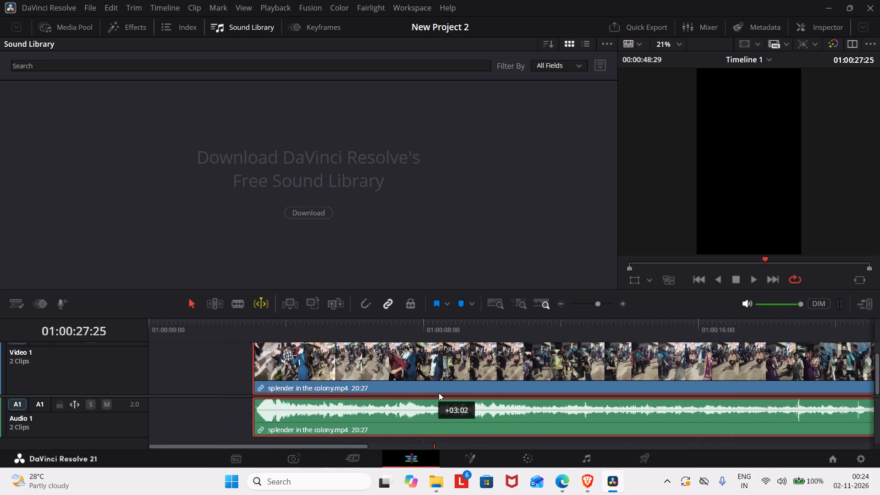
{"action": "left_click_drag", "start_coordinate": [439, 393], "coordinate": [587, 393]}
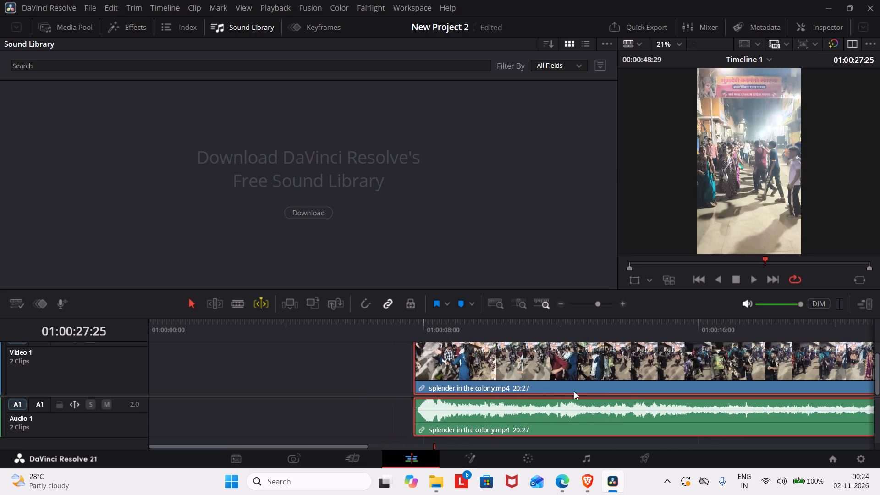
{"action": "scroll", "coordinate": [330, 395], "scroll_direction": "left", "scroll_amount": 6}
{"action": "scroll", "coordinate": [330, 395], "scroll_direction": "right", "scroll_amount": 1}
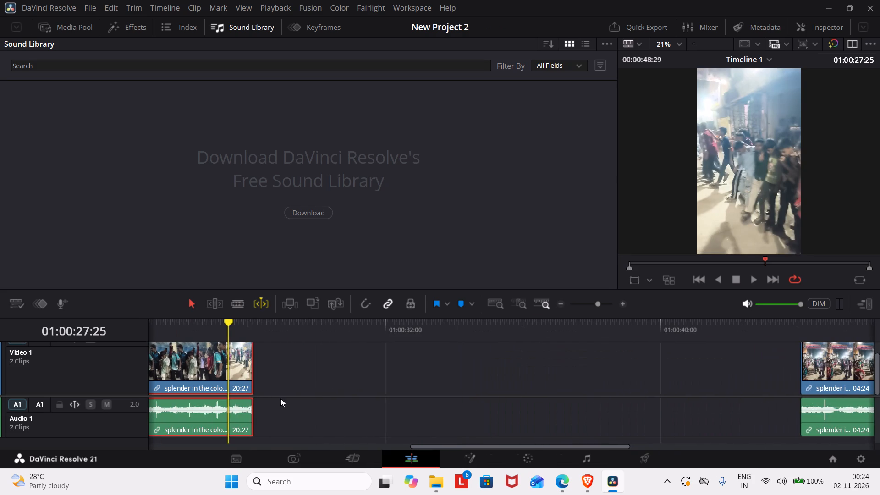
{"action": "left_click_drag", "start_coordinate": [175, 395], "coordinate": [289, 384]}
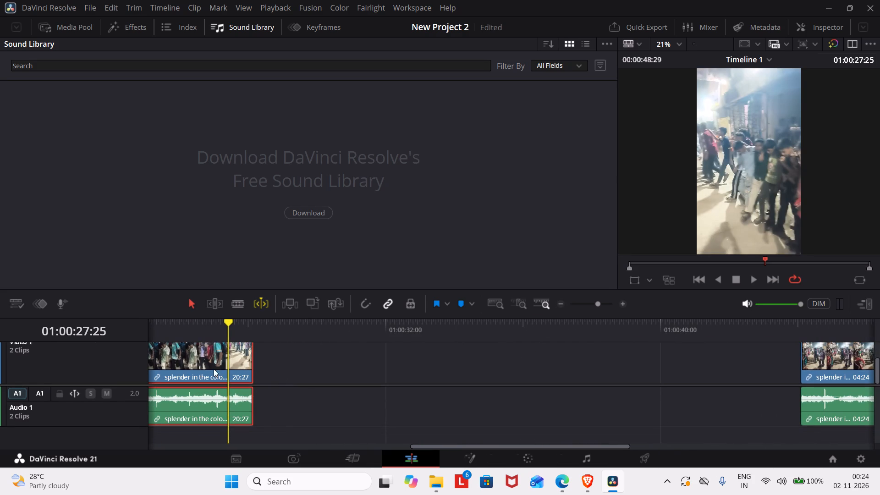
{"action": "left_click_drag", "start_coordinate": [216, 374], "coordinate": [680, 390]}
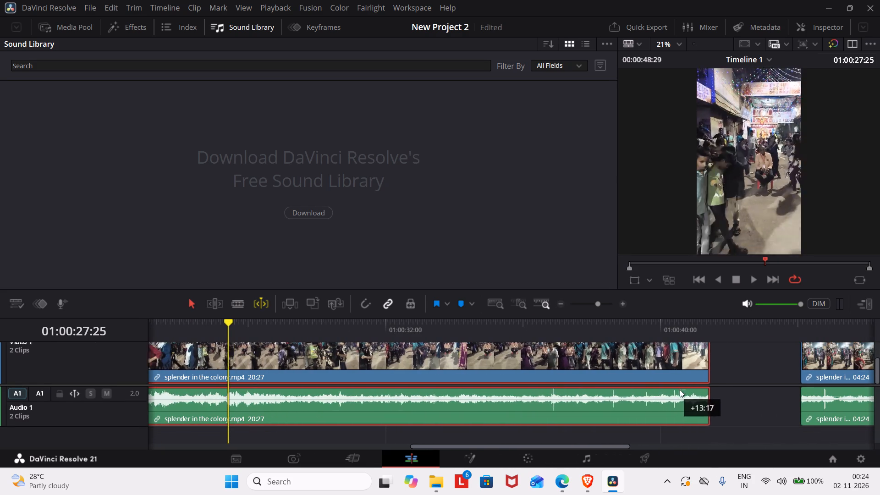
{"action": "left_click_drag", "start_coordinate": [680, 390], "coordinate": [760, 395]}
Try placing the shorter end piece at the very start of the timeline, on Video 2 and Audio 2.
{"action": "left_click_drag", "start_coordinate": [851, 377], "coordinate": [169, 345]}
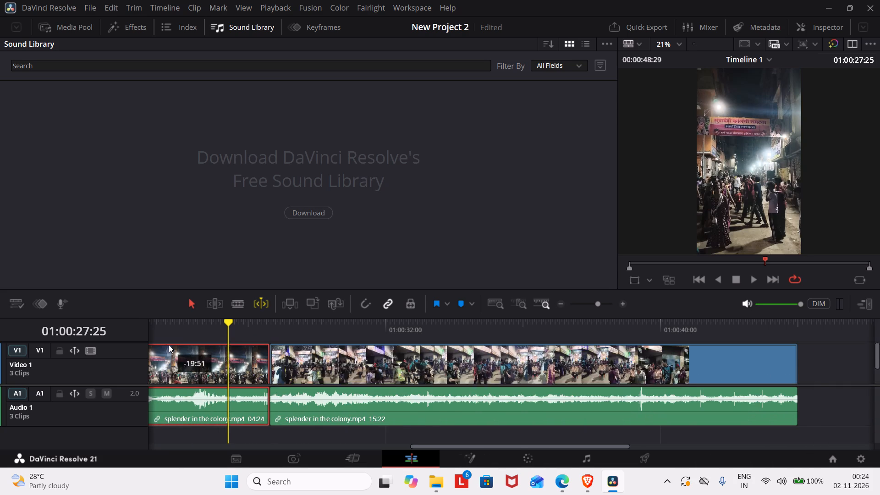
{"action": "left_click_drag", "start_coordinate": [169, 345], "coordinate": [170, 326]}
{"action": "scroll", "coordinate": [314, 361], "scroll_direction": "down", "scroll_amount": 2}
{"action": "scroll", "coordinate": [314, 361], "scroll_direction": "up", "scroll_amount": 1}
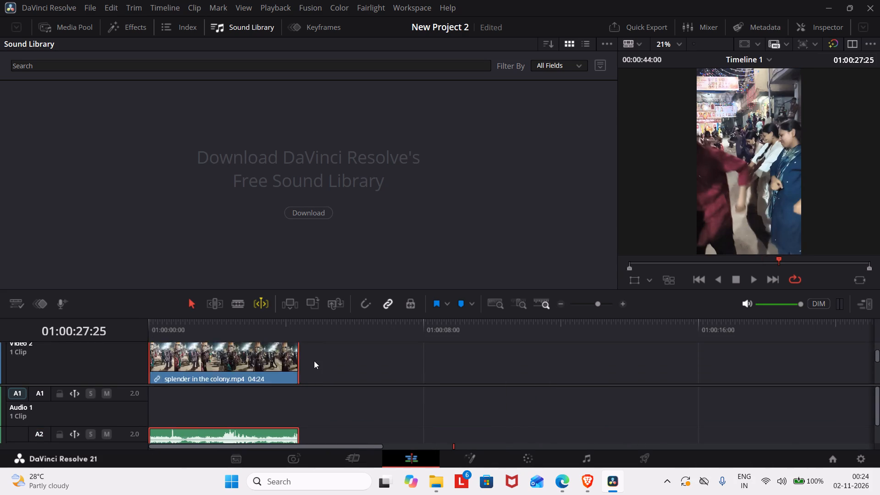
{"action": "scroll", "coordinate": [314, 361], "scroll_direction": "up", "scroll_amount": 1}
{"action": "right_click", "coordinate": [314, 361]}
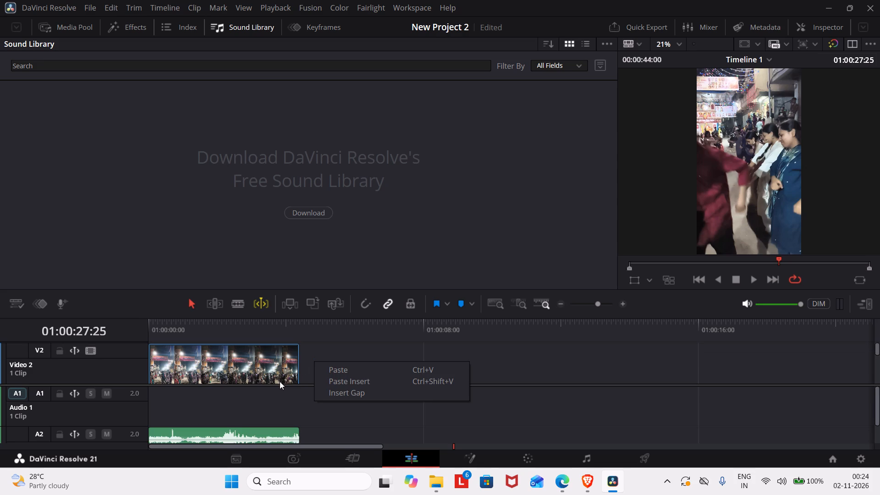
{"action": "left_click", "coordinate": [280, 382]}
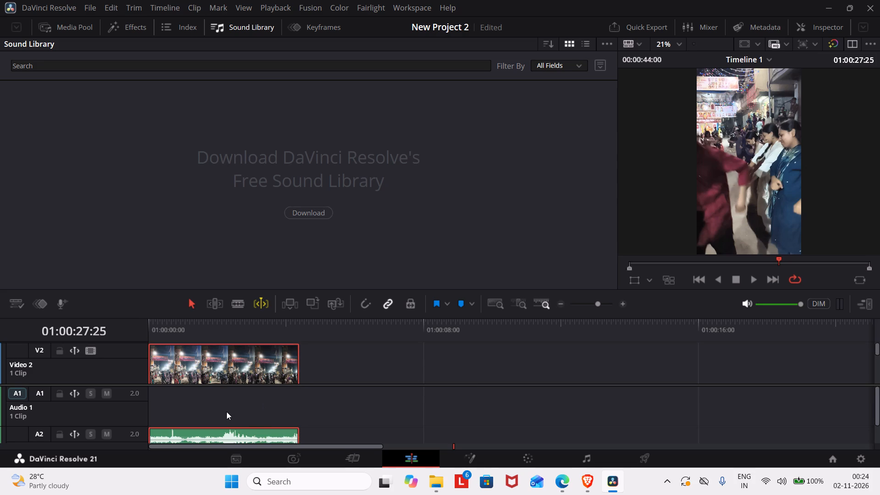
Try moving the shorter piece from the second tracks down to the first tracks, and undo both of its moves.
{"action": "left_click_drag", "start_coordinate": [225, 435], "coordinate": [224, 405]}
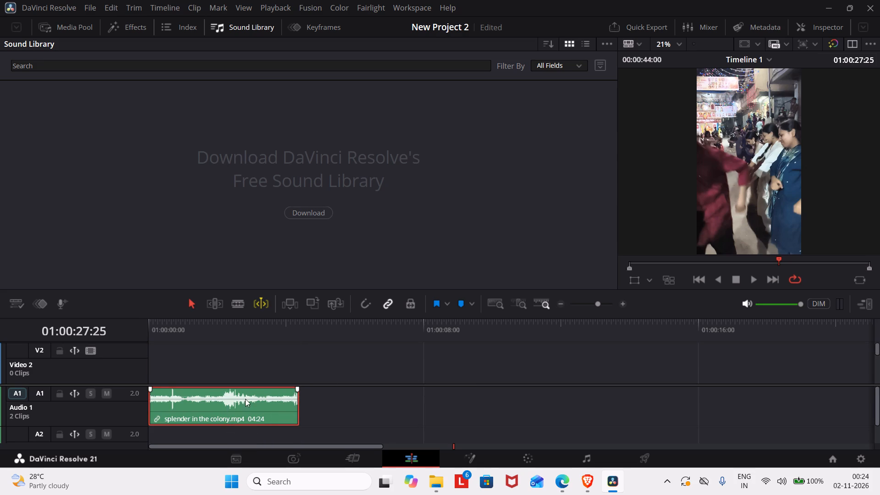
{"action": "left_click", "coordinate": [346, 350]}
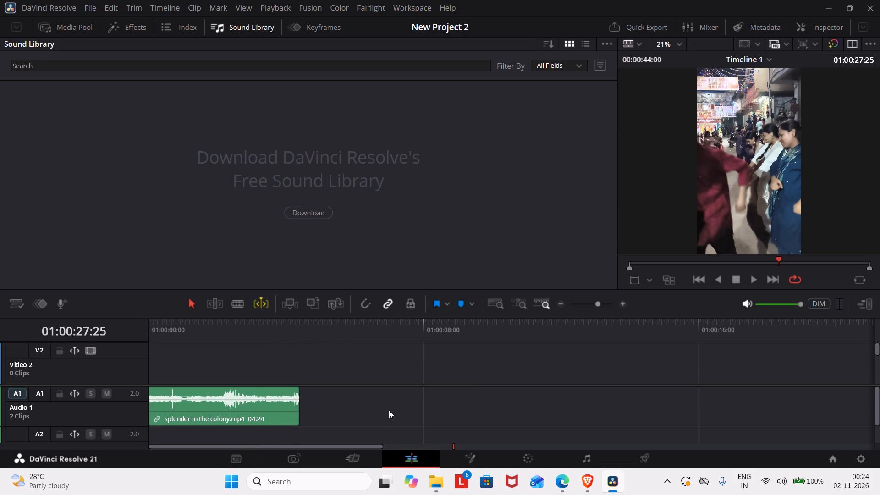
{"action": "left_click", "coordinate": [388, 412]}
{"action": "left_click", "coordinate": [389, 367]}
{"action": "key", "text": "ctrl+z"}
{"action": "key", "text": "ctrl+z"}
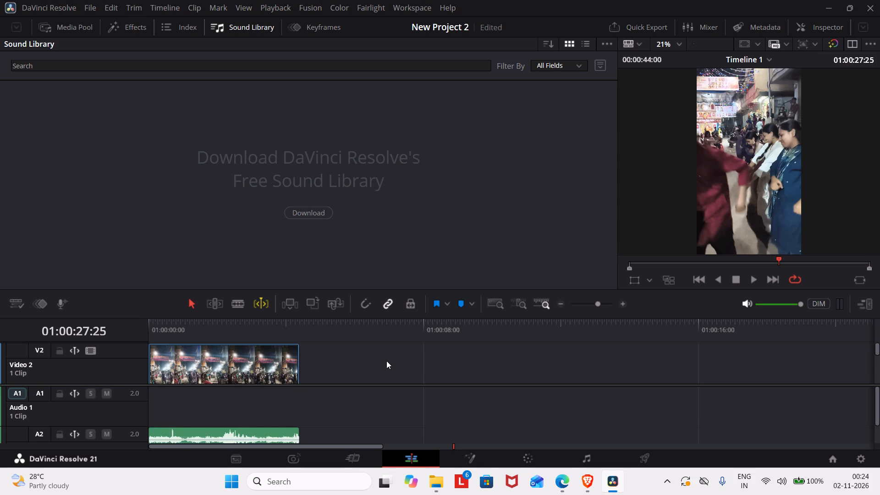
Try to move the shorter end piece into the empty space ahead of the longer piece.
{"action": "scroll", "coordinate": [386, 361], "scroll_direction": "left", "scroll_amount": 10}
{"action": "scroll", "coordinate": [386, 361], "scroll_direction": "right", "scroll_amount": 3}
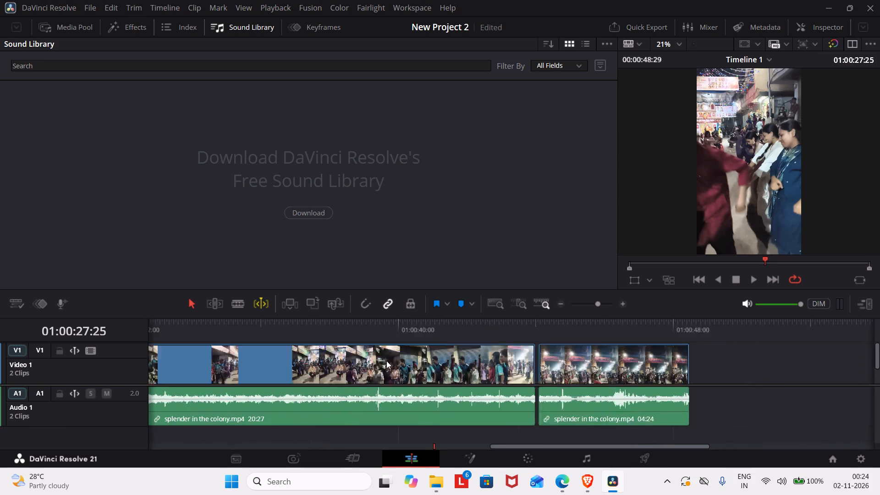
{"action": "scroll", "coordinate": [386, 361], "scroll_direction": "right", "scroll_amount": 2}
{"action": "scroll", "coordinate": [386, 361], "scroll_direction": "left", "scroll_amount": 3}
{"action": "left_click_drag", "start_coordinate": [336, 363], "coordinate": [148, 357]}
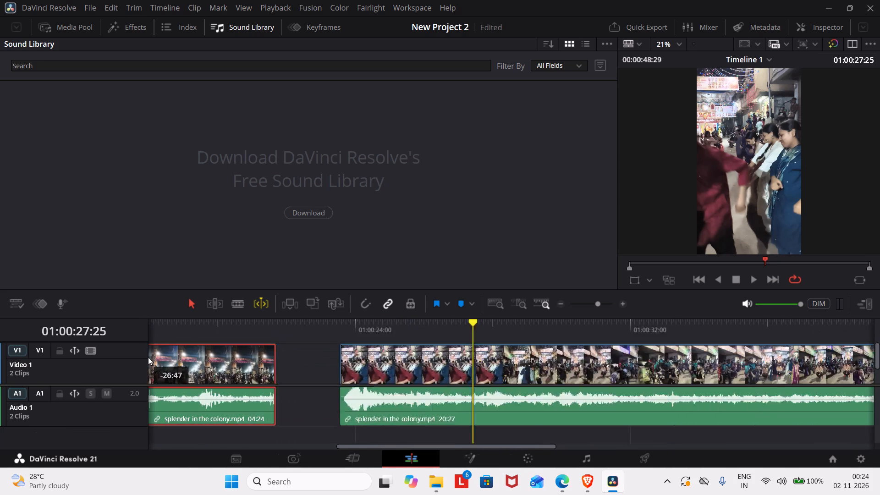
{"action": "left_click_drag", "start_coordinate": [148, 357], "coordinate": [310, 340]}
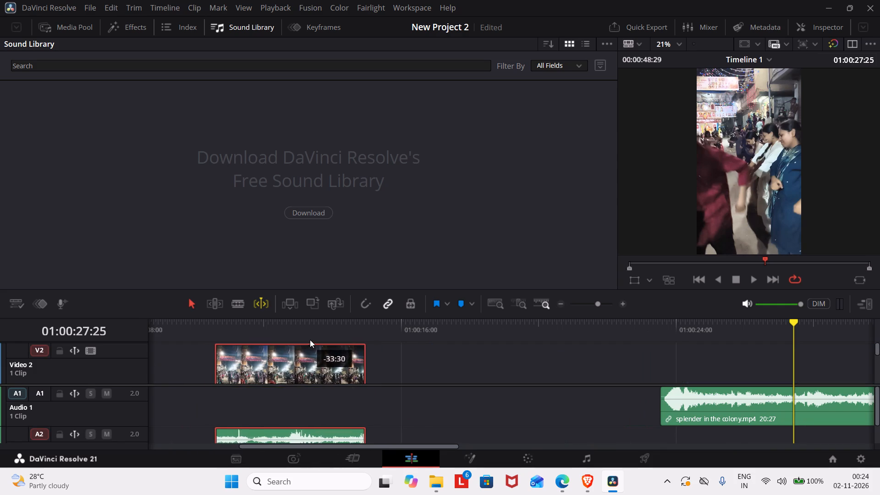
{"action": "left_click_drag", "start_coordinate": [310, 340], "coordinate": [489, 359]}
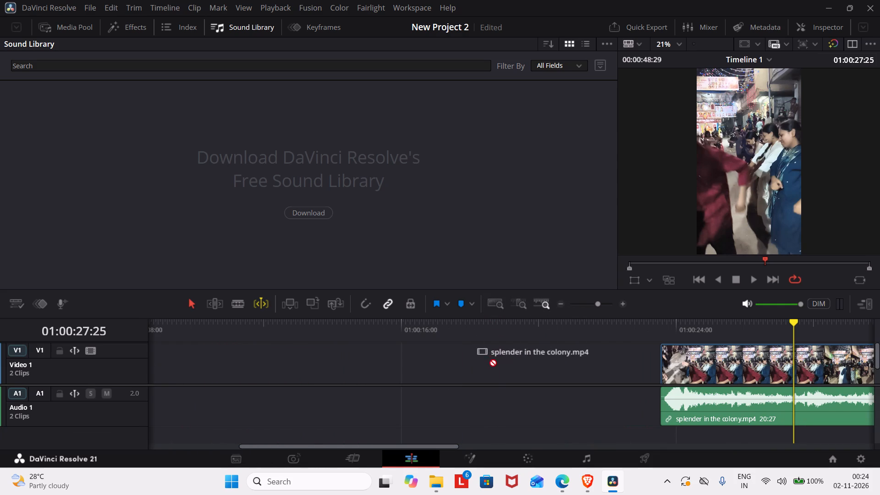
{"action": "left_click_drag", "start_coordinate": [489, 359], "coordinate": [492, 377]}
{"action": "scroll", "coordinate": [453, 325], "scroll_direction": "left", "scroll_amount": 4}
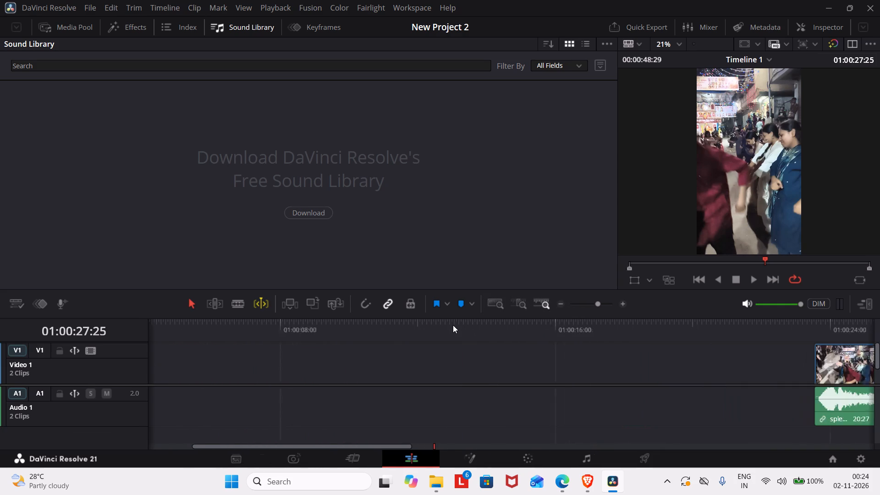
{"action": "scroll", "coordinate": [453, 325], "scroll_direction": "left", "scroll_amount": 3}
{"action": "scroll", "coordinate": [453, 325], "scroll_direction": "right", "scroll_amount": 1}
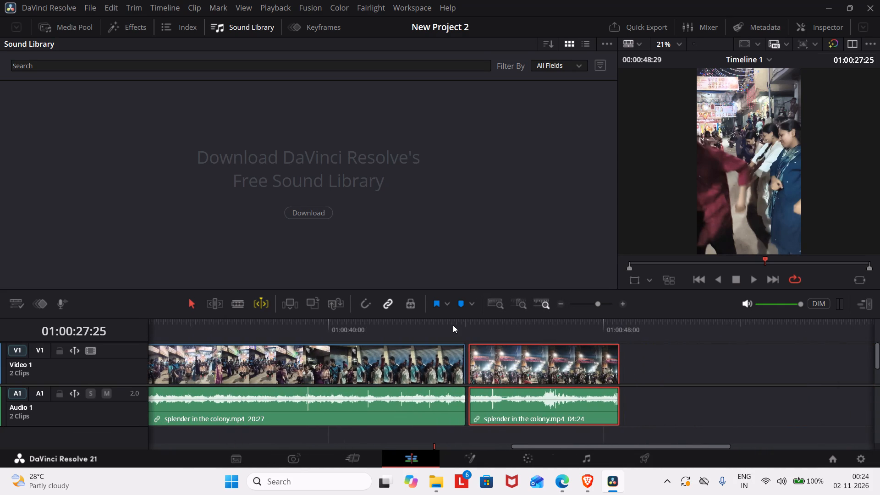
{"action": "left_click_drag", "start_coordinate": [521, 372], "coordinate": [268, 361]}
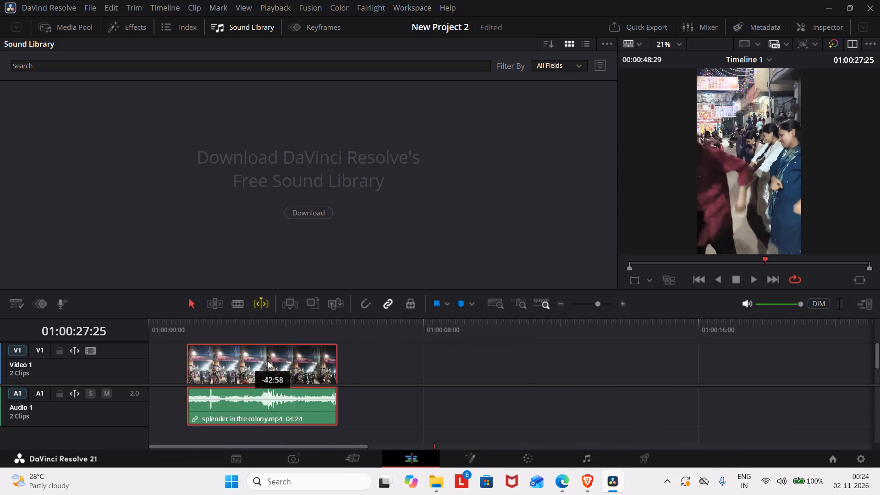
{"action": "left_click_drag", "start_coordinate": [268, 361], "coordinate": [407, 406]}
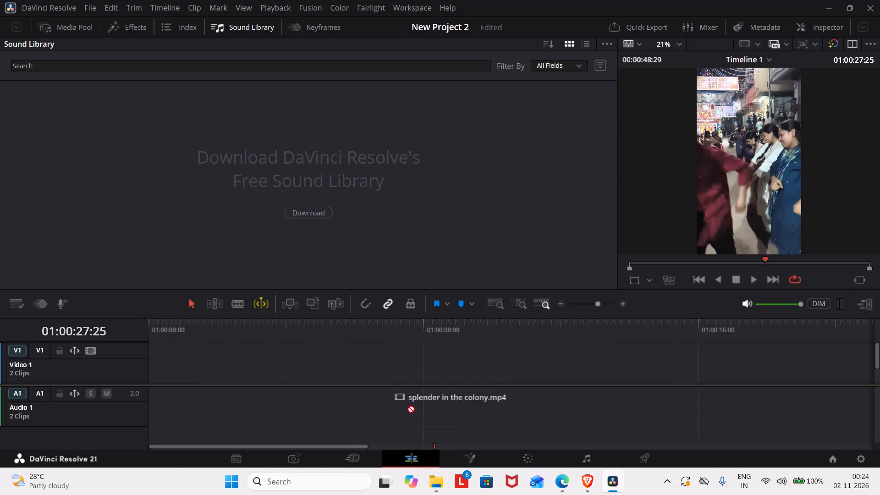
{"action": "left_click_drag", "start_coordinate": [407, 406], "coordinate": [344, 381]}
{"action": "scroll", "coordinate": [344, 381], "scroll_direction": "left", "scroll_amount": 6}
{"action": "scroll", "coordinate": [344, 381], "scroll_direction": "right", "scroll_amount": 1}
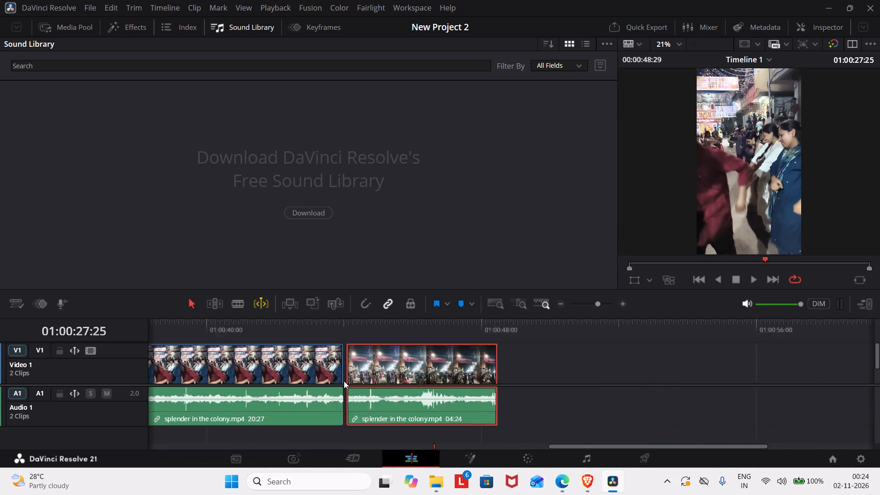
Move the shorter end piece ahead of the longer piece on Video 1, starting about 7.5 seconds into the timeline.
{"action": "scroll", "coordinate": [344, 381], "scroll_direction": "right", "scroll_amount": 2}
{"action": "left_click_drag", "start_coordinate": [710, 377], "coordinate": [544, 376]}
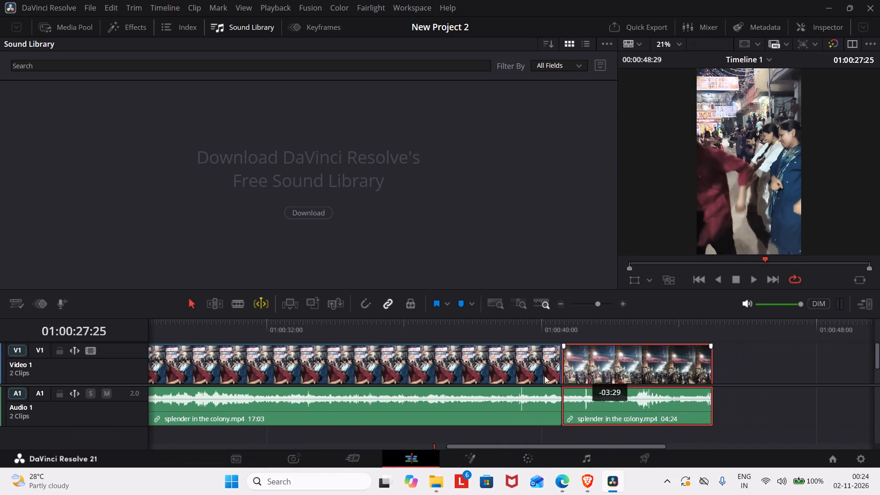
{"action": "left_click_drag", "start_coordinate": [544, 376], "coordinate": [320, 404]}
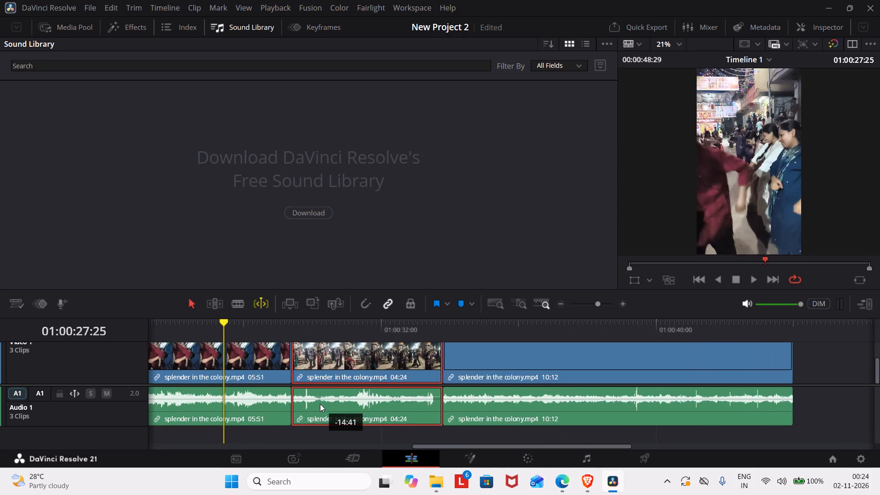
{"action": "left_click_drag", "start_coordinate": [320, 404], "coordinate": [438, 415]}
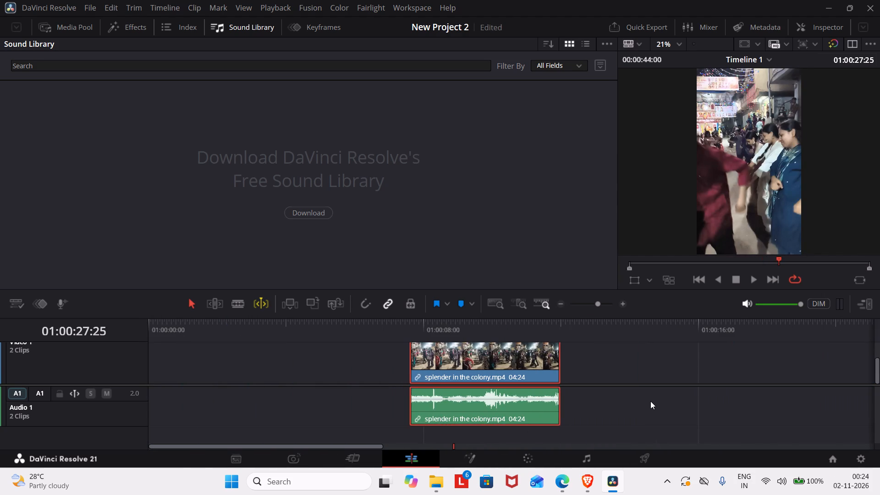
{"action": "scroll", "coordinate": [650, 401], "scroll_direction": "left", "scroll_amount": 6}
{"action": "scroll", "coordinate": [650, 401], "scroll_direction": "right", "scroll_amount": 3}
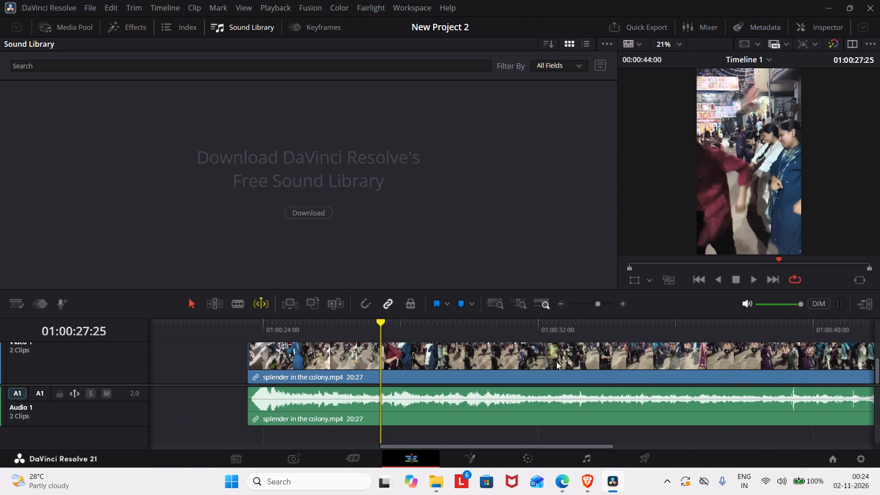
Move the longer piece earlier on Video 1 so it follows the shorter piece, starting about 12 seconds into the timeline.
{"action": "left_click_drag", "start_coordinate": [561, 381], "coordinate": [402, 416]}
{"action": "scroll", "coordinate": [402, 416], "scroll_direction": "right", "scroll_amount": 4}
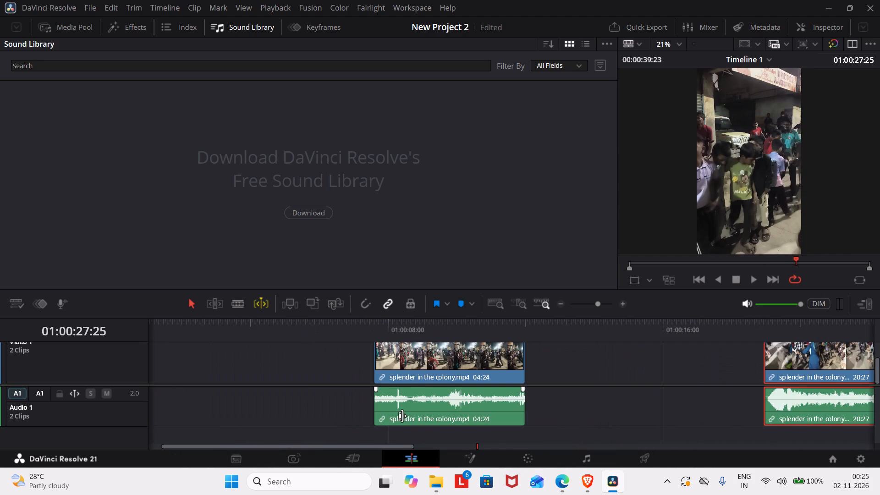
{"action": "left_click_drag", "start_coordinate": [827, 383], "coordinate": [725, 383]}
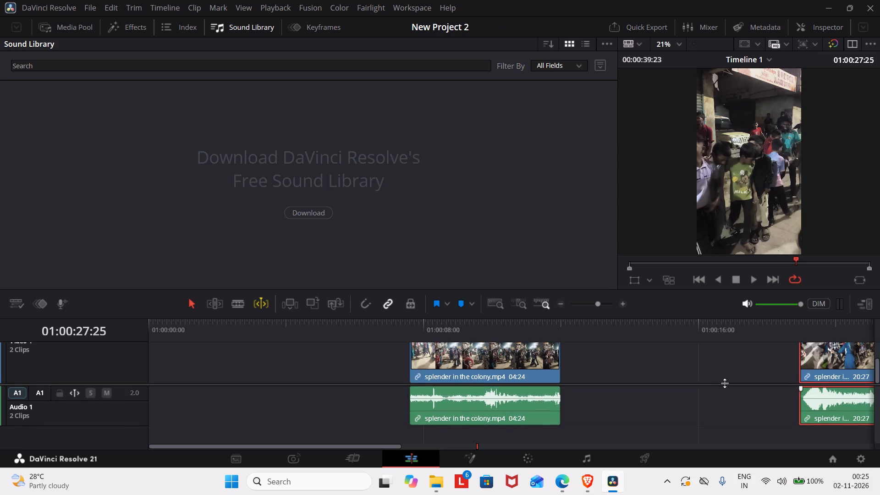
{"action": "left_click_drag", "start_coordinate": [725, 383], "coordinate": [728, 385]}
{"action": "left_click_drag", "start_coordinate": [826, 377], "coordinate": [757, 385]}
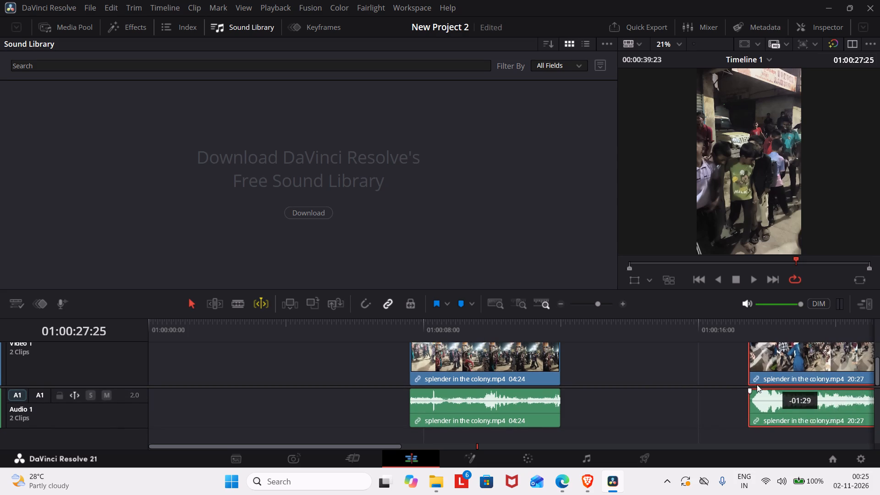
{"action": "left_click_drag", "start_coordinate": [757, 385], "coordinate": [592, 399]}
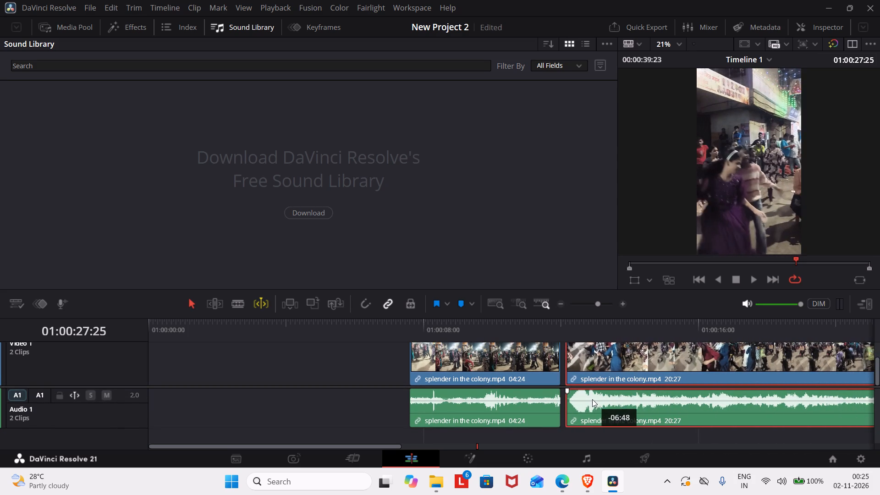
{"action": "left_click_drag", "start_coordinate": [592, 399], "coordinate": [588, 400]}
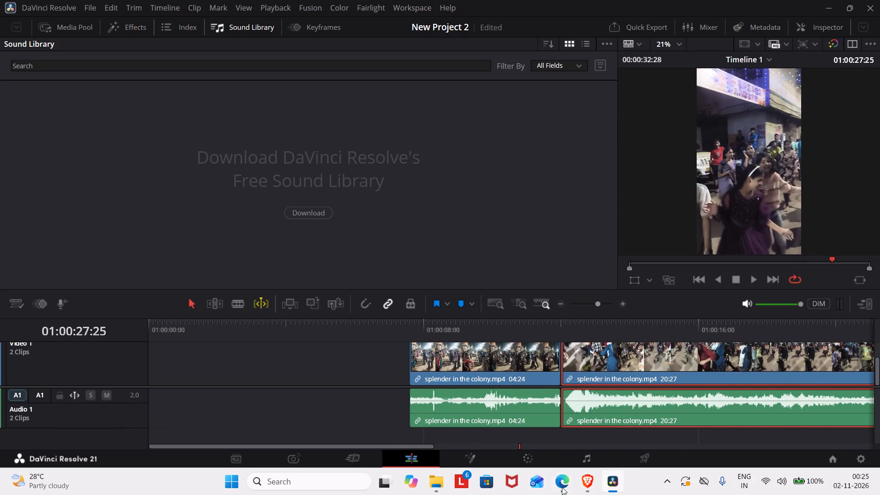
Switch to the Brave browser, search YouTube for "kelwa ke paat par" and open the Slowed + Reverb version by SRJ LOFI.
{"action": "left_click", "coordinate": [585, 485]}
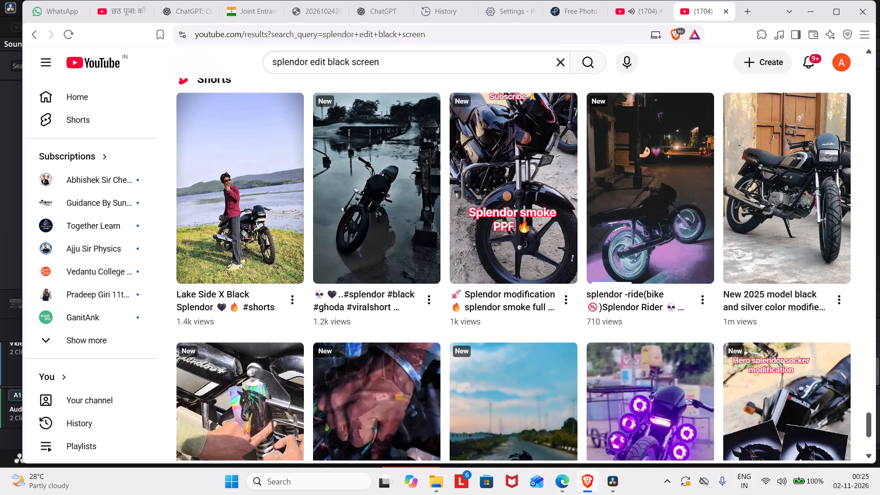
{"action": "left_click", "coordinate": [648, 7]}
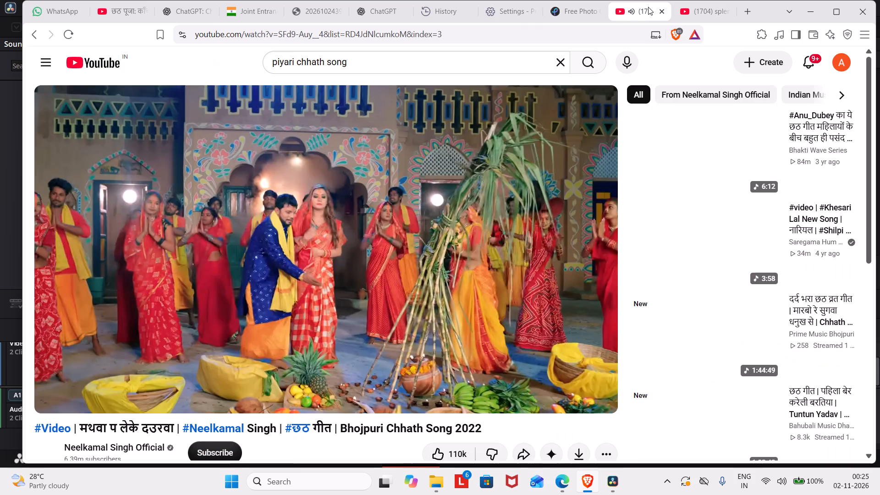
{"action": "left_click", "coordinate": [560, 59]}
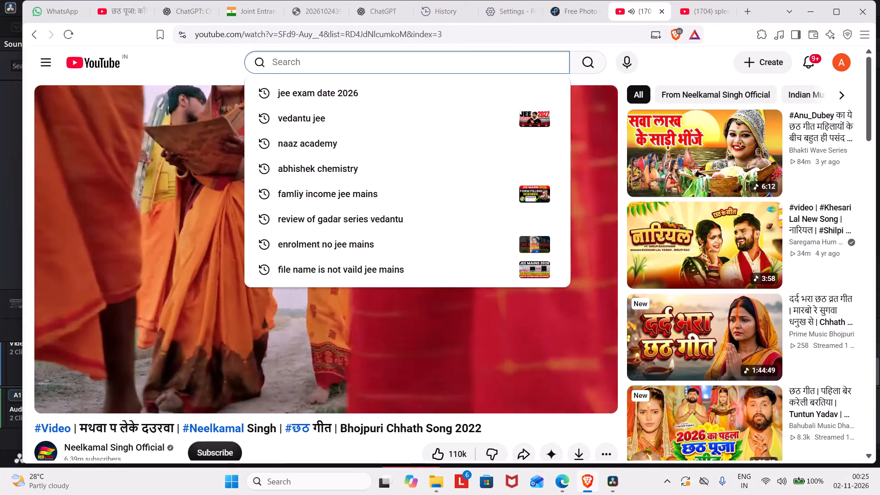
{"action": "type", "text": "kel"}
{"action": "left_click", "coordinate": [494, 97]}
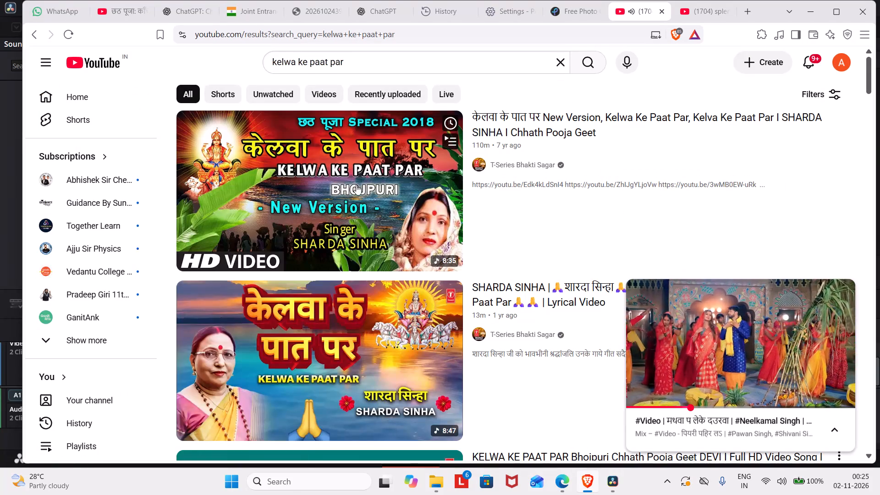
{"action": "scroll", "coordinate": [358, 328], "scroll_direction": "down", "scroll_amount": 3}
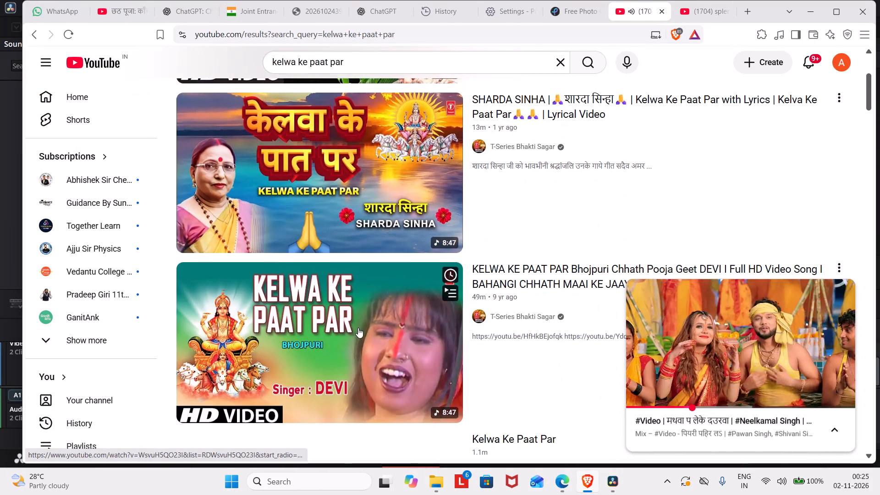
{"action": "scroll", "coordinate": [358, 328], "scroll_direction": "down", "scroll_amount": 5}
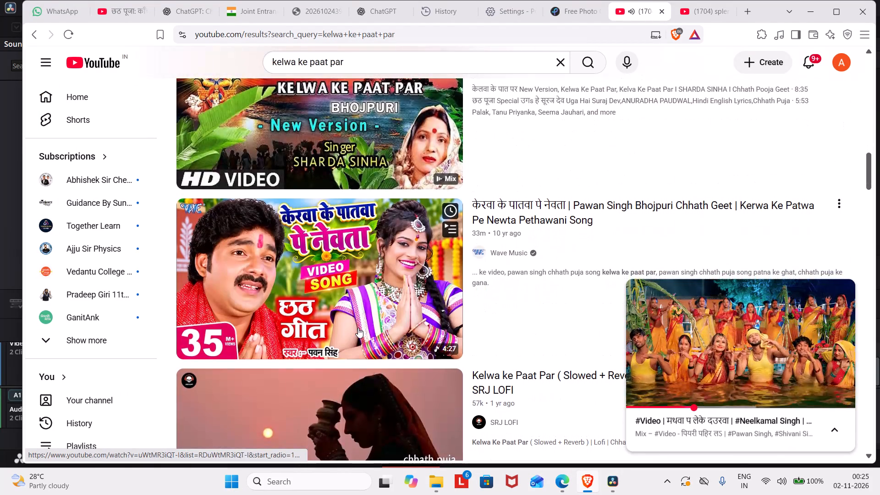
{"action": "scroll", "coordinate": [358, 328], "scroll_direction": "down", "scroll_amount": 1}
{"action": "scroll", "coordinate": [349, 259], "scroll_direction": "down", "scroll_amount": 1}
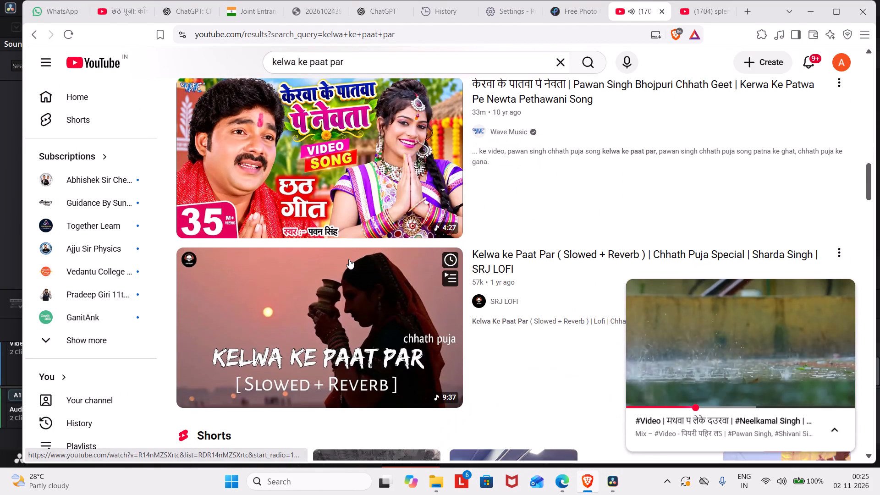
{"action": "left_click", "coordinate": [308, 301]}
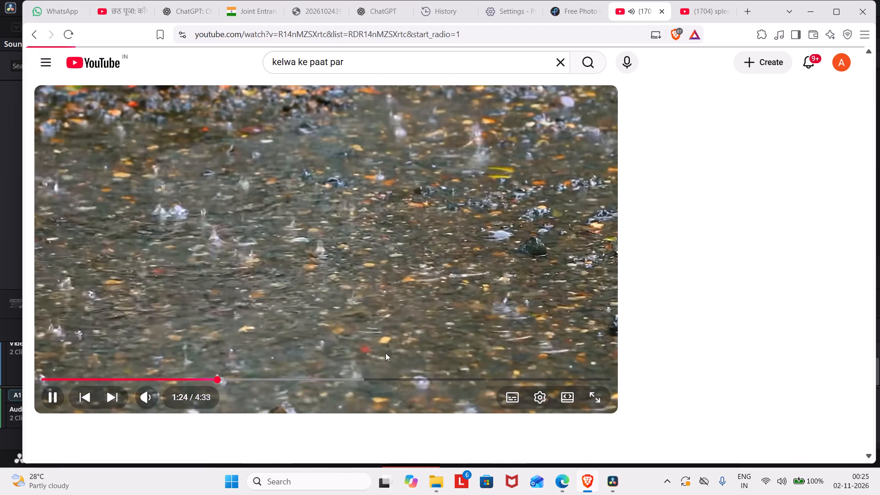
Pause the Slowed + Reverb song in the browser and return to DaVinci Resolve.
{"action": "left_click", "coordinate": [608, 479]}
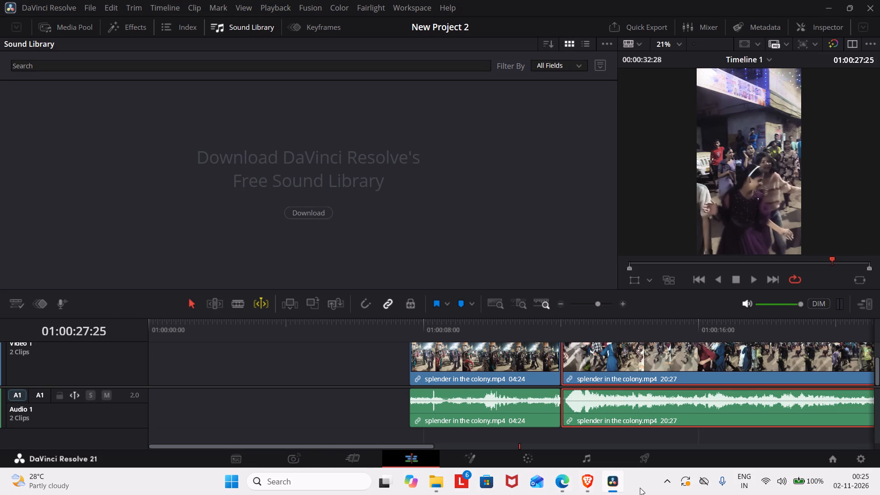
{"action": "left_click", "coordinate": [578, 482]}
{"action": "left_click", "coordinate": [386, 339]}
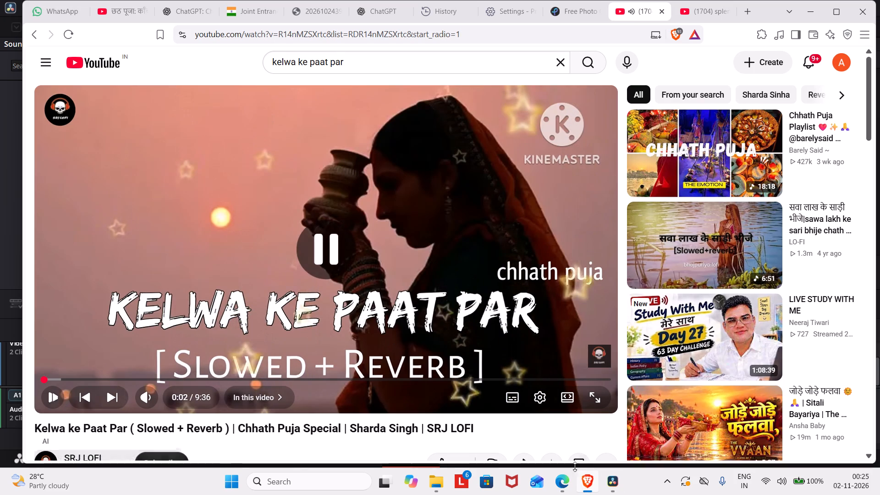
{"action": "left_click", "coordinate": [601, 481]}
Play the timeline from its start, and replay the transition from the shorter piece into the longer one.
{"action": "key", "text": "space"}
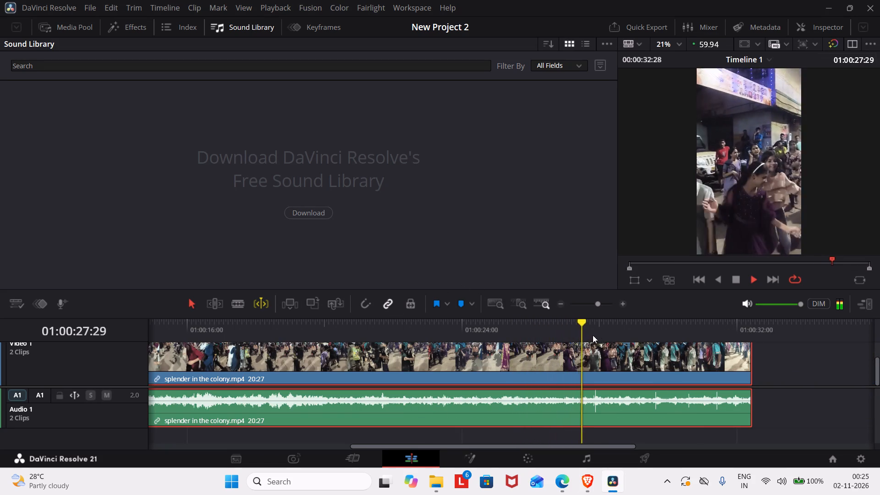
{"action": "left_click_drag", "start_coordinate": [598, 325], "coordinate": [145, 344]}
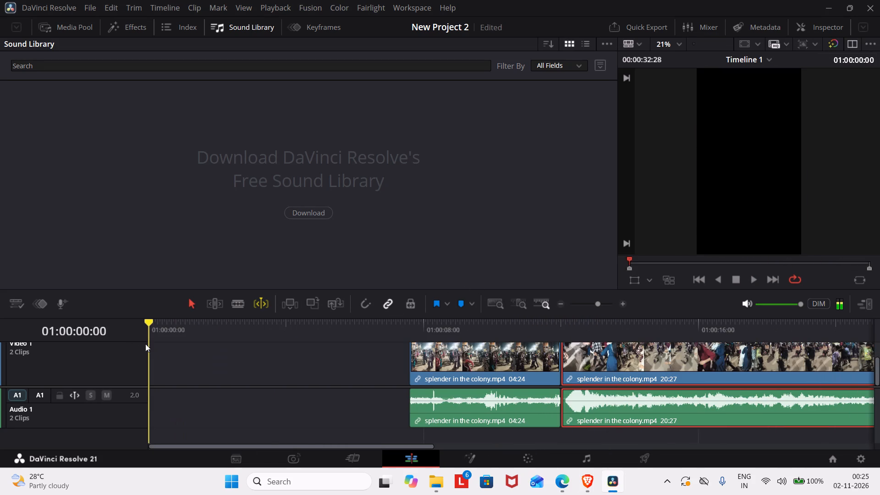
{"action": "left_click_drag", "start_coordinate": [145, 344], "coordinate": [403, 308]}
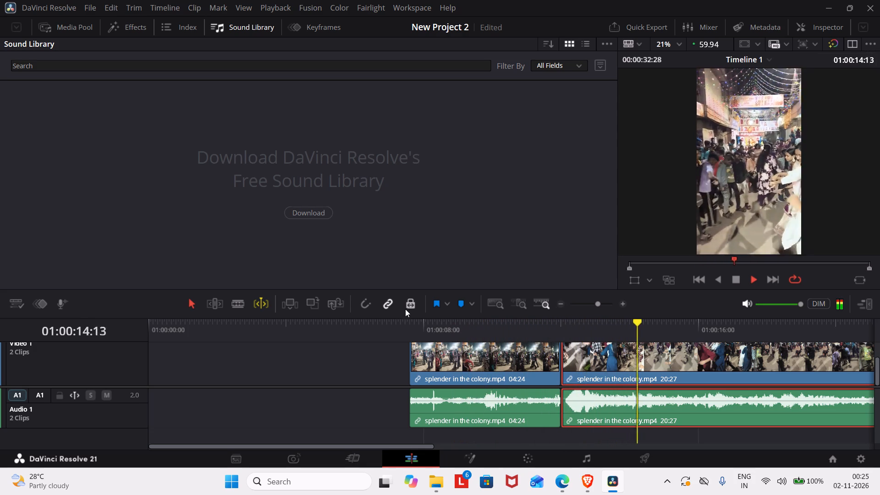
{"action": "left_click_drag", "start_coordinate": [672, 321], "coordinate": [563, 334]}
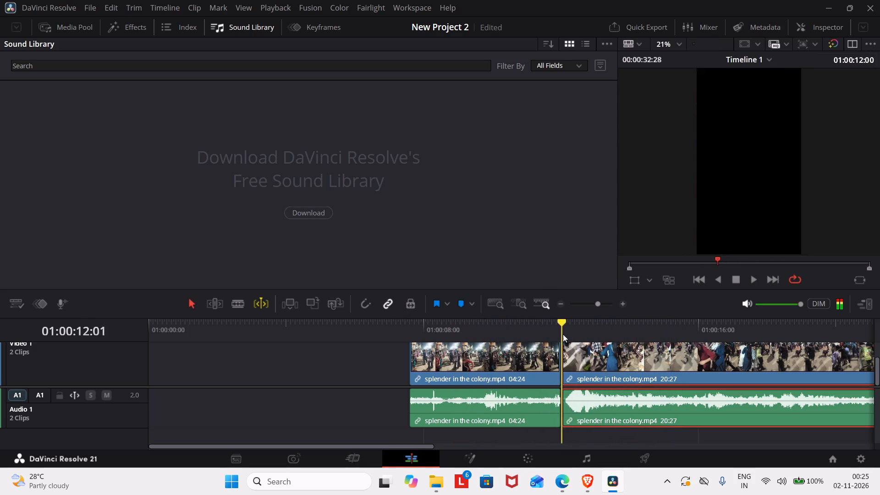
{"action": "left_click_drag", "start_coordinate": [563, 334], "coordinate": [573, 335]}
{"action": "key", "text": "space"}
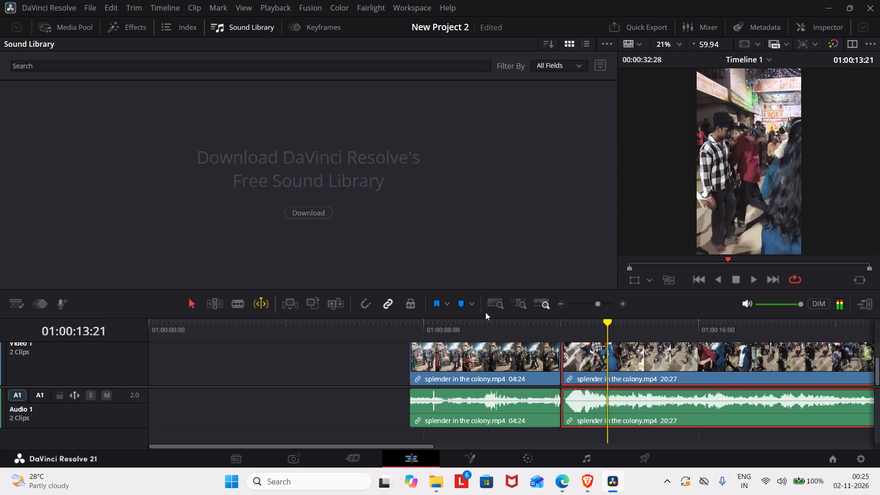
Move the shorter piece slightly earlier on Video 1, starting about 7.2 seconds in and leaving a small gap before the longer piece.
{"action": "left_click", "coordinate": [545, 352]}
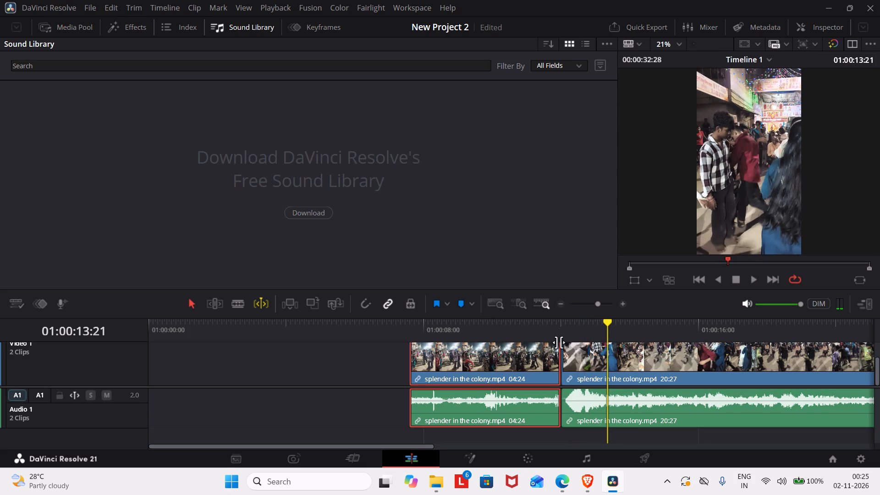
{"action": "double_click", "coordinate": [191, 303]}
{"action": "left_click", "coordinate": [545, 350]}
{"action": "left_click", "coordinate": [556, 344]}
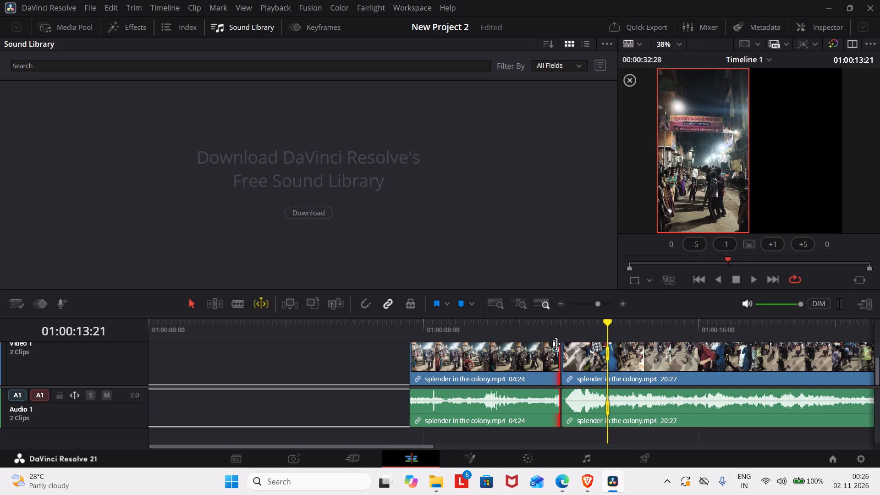
{"action": "left_click_drag", "start_coordinate": [536, 361], "coordinate": [521, 365]}
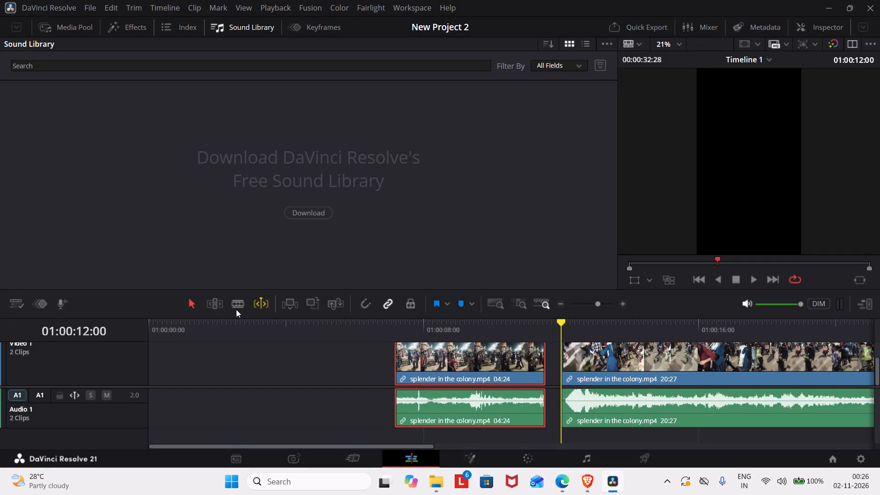
Turn off dynamic trim mode for the timeline.
{"action": "left_click", "coordinate": [259, 302]}
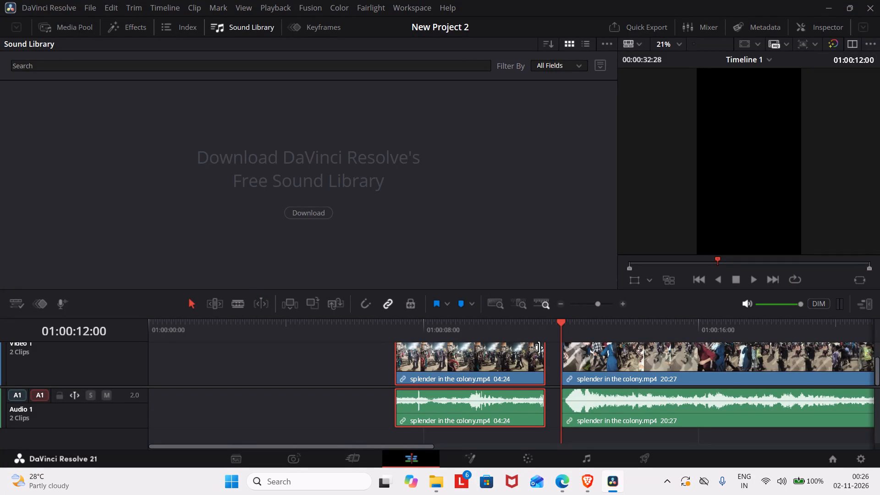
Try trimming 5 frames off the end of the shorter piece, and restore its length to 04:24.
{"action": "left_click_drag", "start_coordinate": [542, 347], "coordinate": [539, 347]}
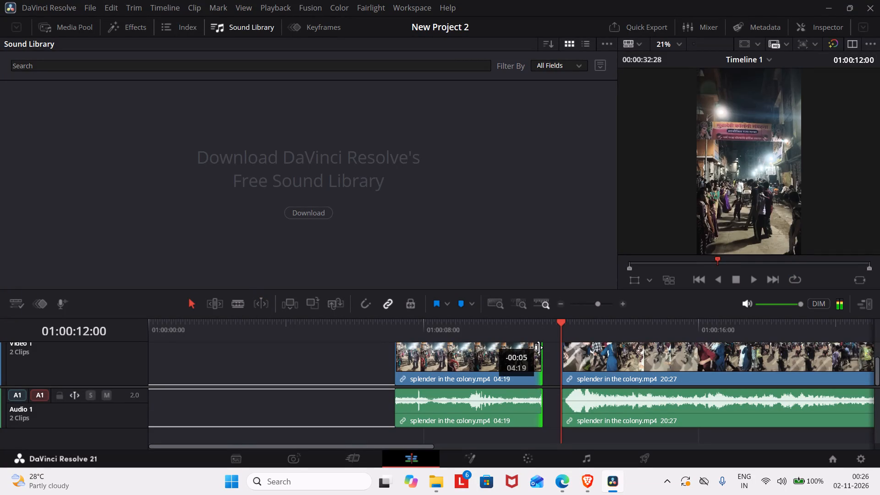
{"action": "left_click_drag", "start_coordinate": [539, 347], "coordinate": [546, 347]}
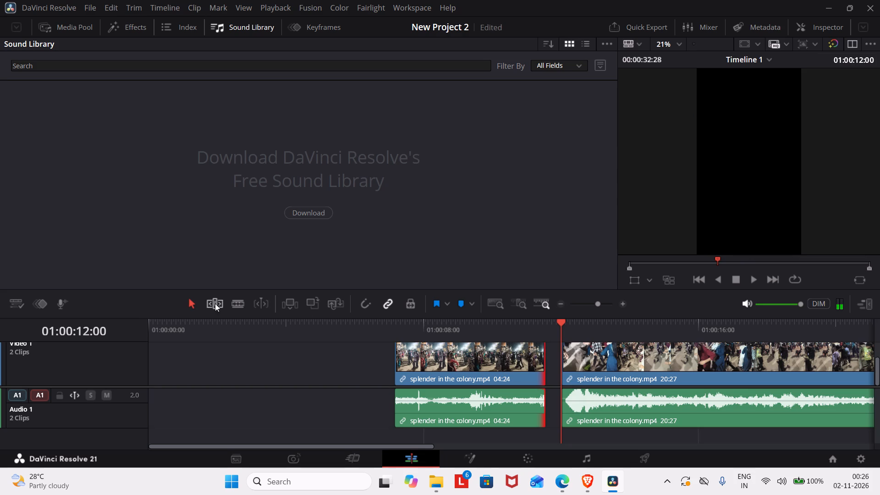
In selection mode, move the longer piece earlier to close the gap behind the shorter piece, starting at about 11.6 seconds.
{"action": "left_click", "coordinate": [192, 301]}
{"action": "left_click", "coordinate": [192, 301]}
{"action": "double_click", "coordinate": [192, 301]}
{"action": "left_click_drag", "start_coordinate": [622, 381], "coordinate": [606, 383]}
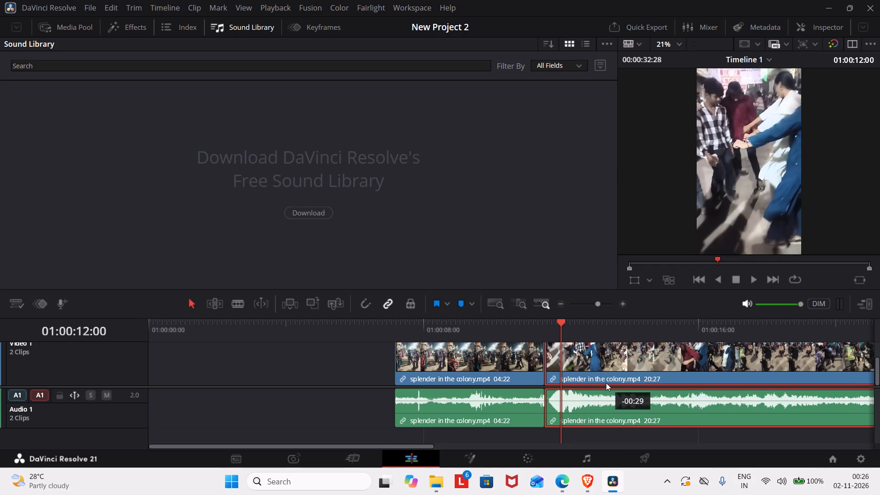
{"action": "left_click_drag", "start_coordinate": [606, 383], "coordinate": [607, 382]}
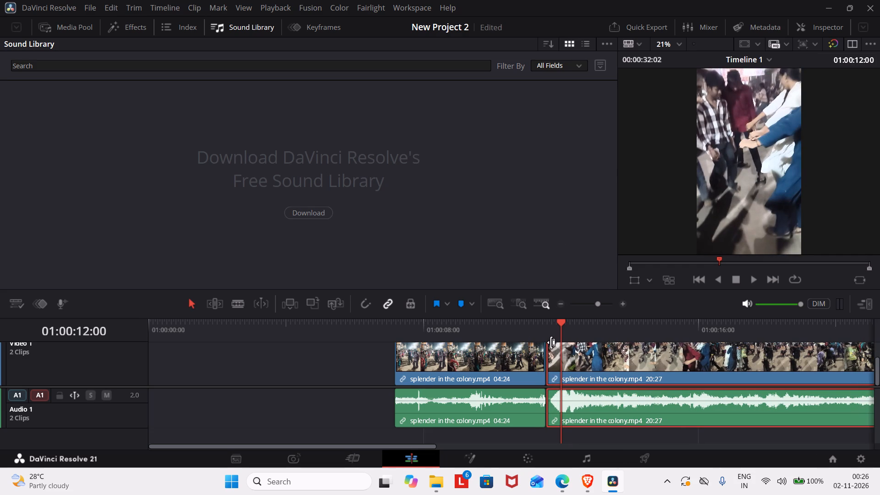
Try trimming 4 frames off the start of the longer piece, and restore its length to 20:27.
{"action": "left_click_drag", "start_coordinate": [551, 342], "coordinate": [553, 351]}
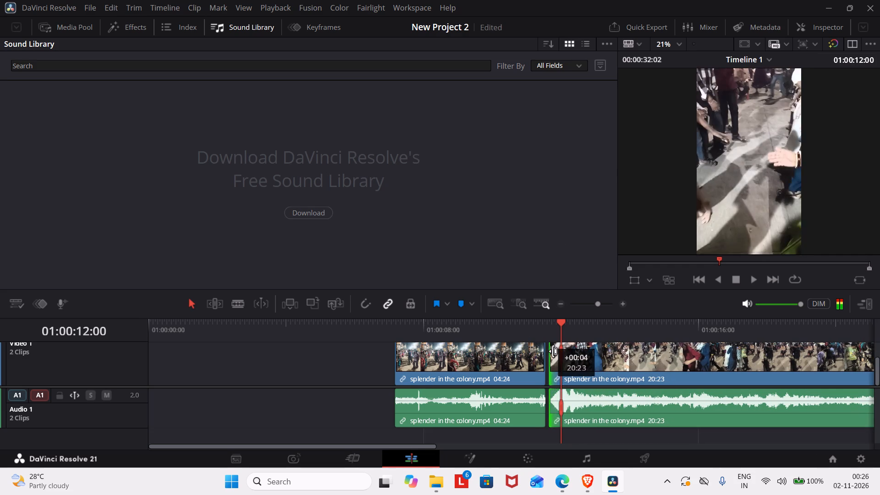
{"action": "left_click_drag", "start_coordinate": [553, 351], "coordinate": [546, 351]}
Play the timeline from the 12-second mark to review the start of the longer piece.
{"action": "left_click", "coordinate": [495, 245]}
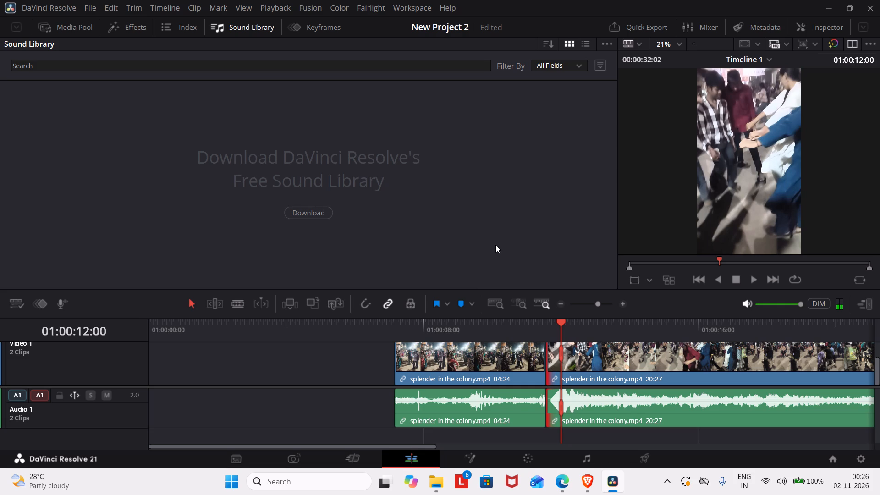
{"action": "key", "text": "space"}
Extend the start of the shorter piece earlier until its length is 05:28.
{"action": "left_click", "coordinate": [274, 406]}
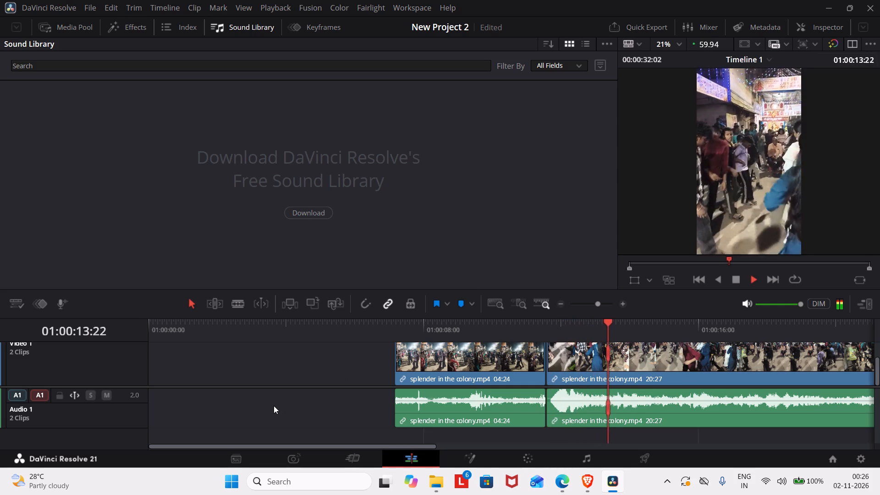
{"action": "left_click", "coordinate": [355, 361]}
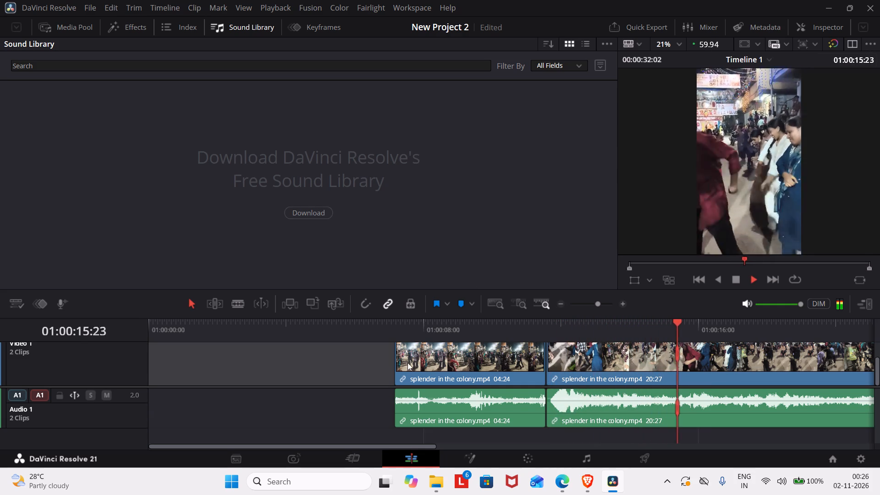
{"action": "left_click_drag", "start_coordinate": [397, 345], "coordinate": [396, 350]}
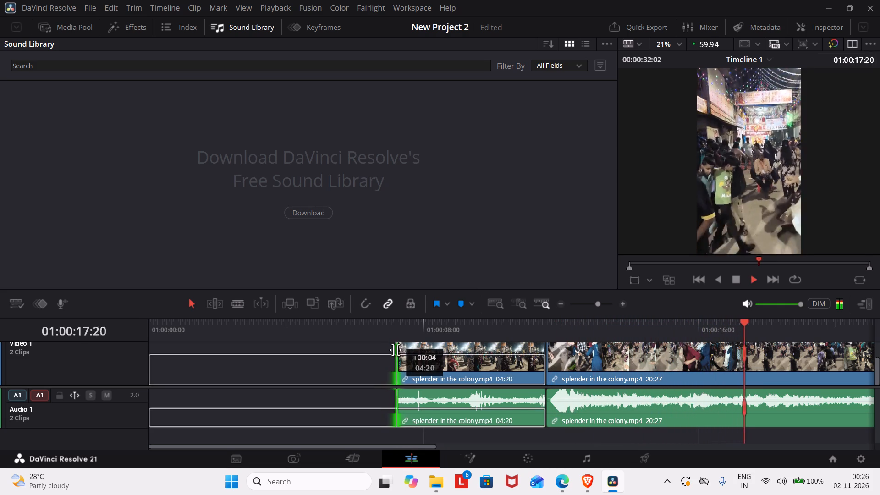
{"action": "left_click_drag", "start_coordinate": [396, 350], "coordinate": [247, 356]}
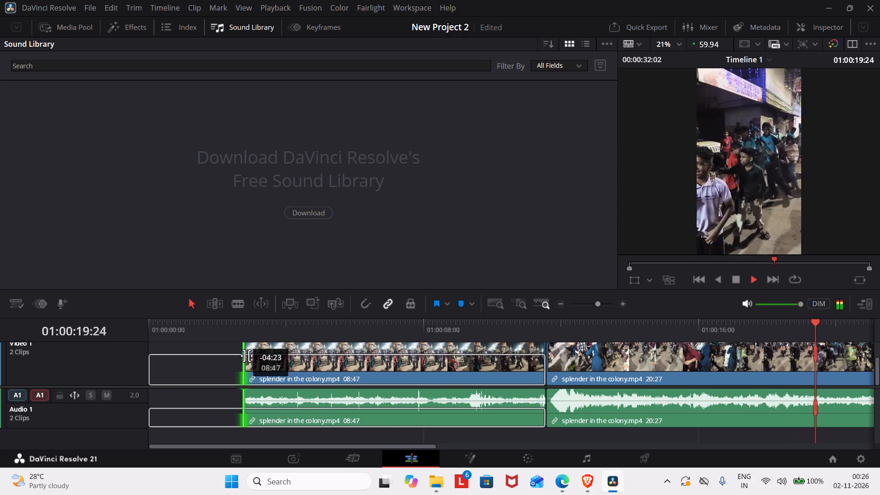
{"action": "left_click_drag", "start_coordinate": [247, 356], "coordinate": [360, 364]}
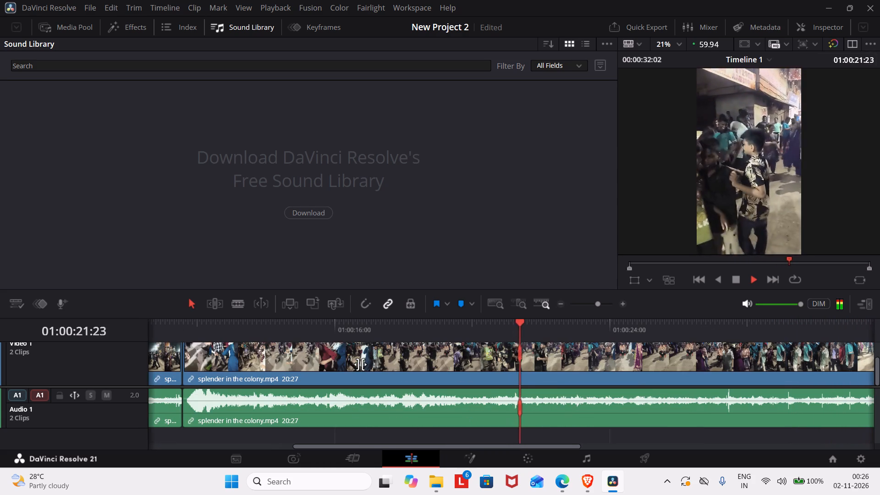
Play the timeline from its beginning into the shorter piece to review the extended start.
{"action": "scroll", "coordinate": [350, 364], "scroll_direction": "right", "scroll_amount": 15}
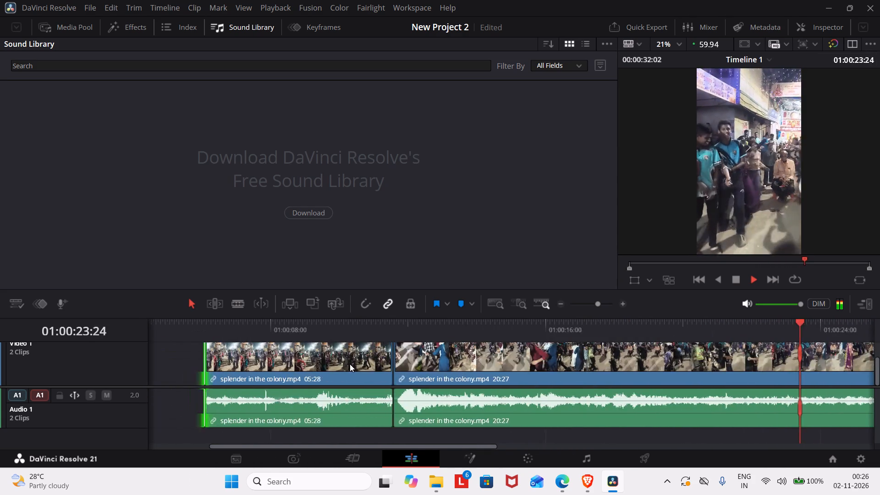
{"action": "scroll", "coordinate": [350, 364], "scroll_direction": "right", "scroll_amount": 7}
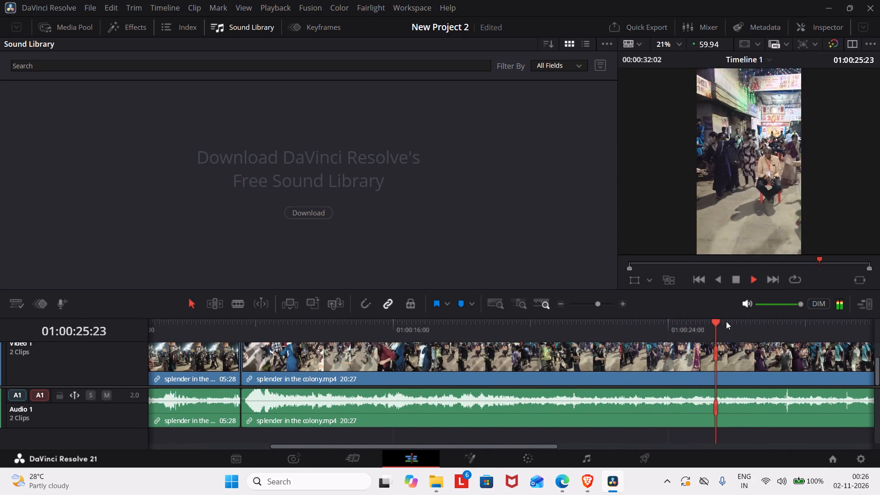
{"action": "left_click_drag", "start_coordinate": [724, 321], "coordinate": [127, 401]}
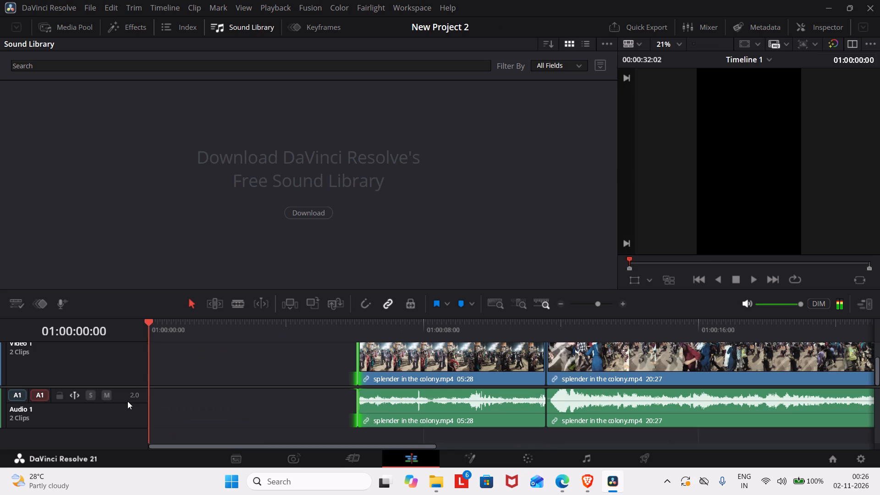
{"action": "left_click_drag", "start_coordinate": [127, 401], "coordinate": [128, 401]}
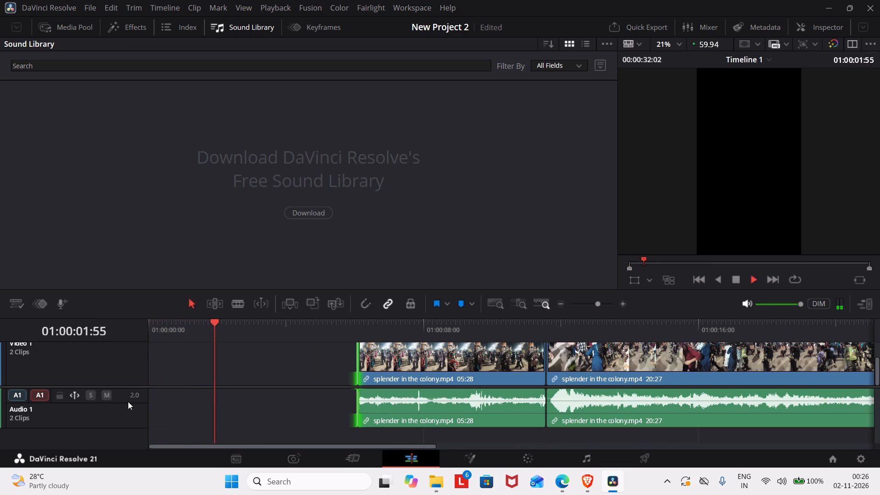
{"action": "left_click", "coordinate": [337, 225]}
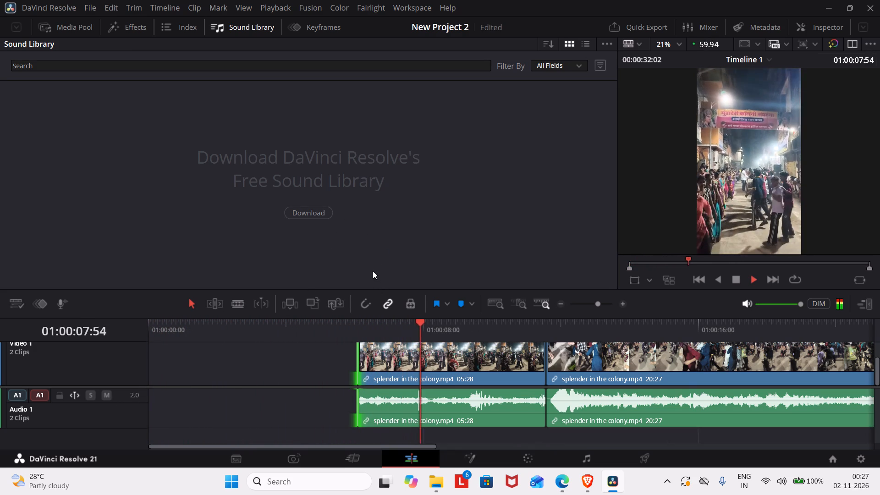
{"action": "key", "text": "space"}
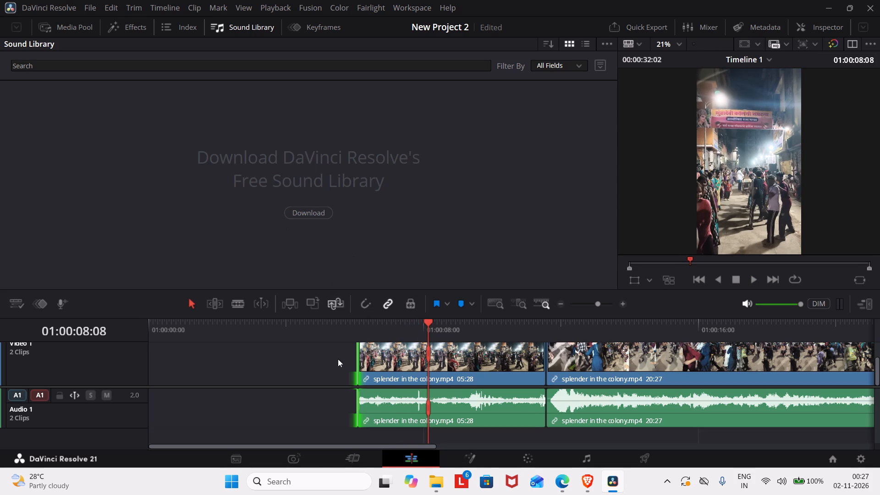
On the Cut page, place the playhead at the start of the shorter piece and play its opening.
{"action": "left_click", "coordinate": [356, 456]}
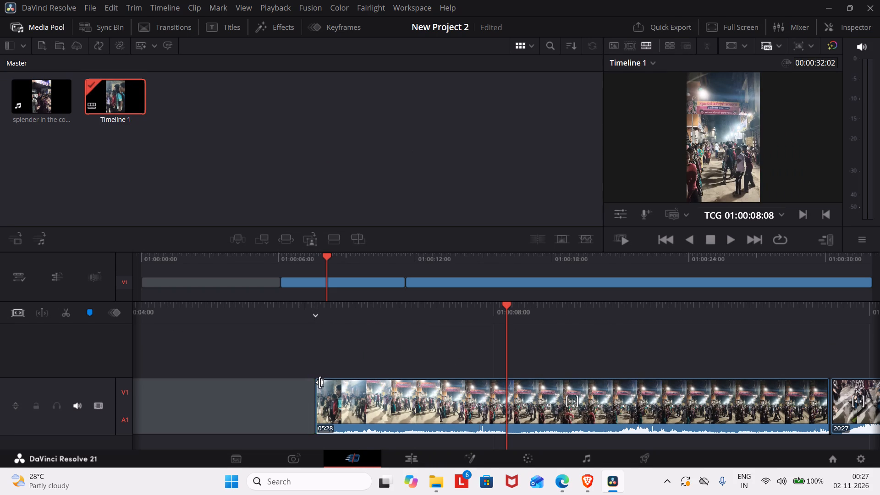
{"action": "scroll", "coordinate": [319, 383], "scroll_direction": "down", "scroll_amount": 1}
{"action": "scroll", "coordinate": [360, 313], "scroll_direction": "down", "scroll_amount": 1}
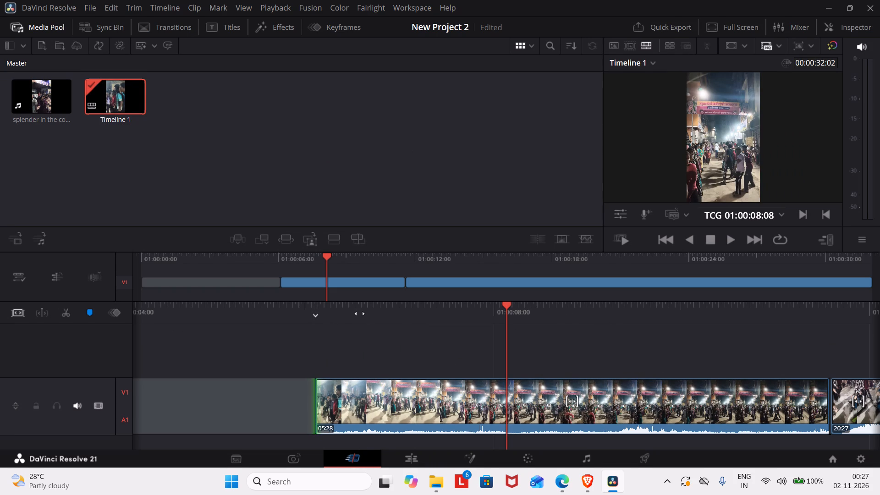
{"action": "scroll", "coordinate": [360, 313], "scroll_direction": "down", "scroll_amount": 1}
{"action": "scroll", "coordinate": [360, 313], "scroll_direction": "right", "scroll_amount": 1}
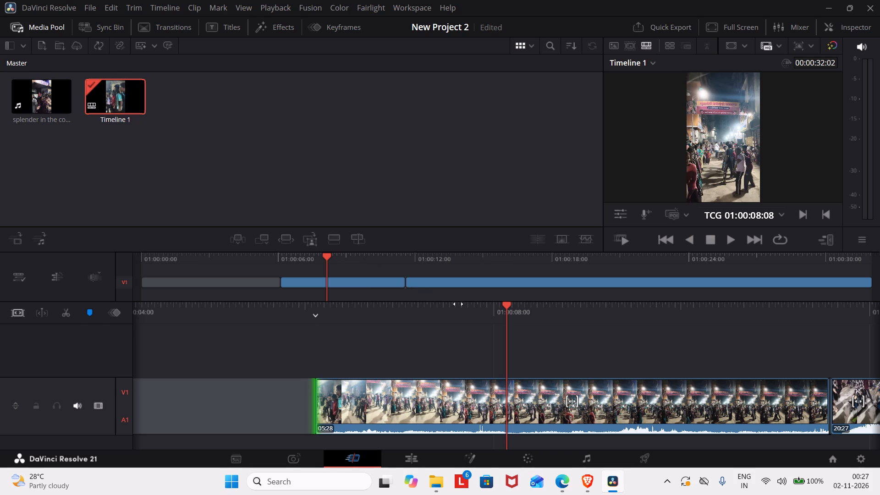
{"action": "left_click_drag", "start_coordinate": [507, 303], "coordinate": [697, 276]}
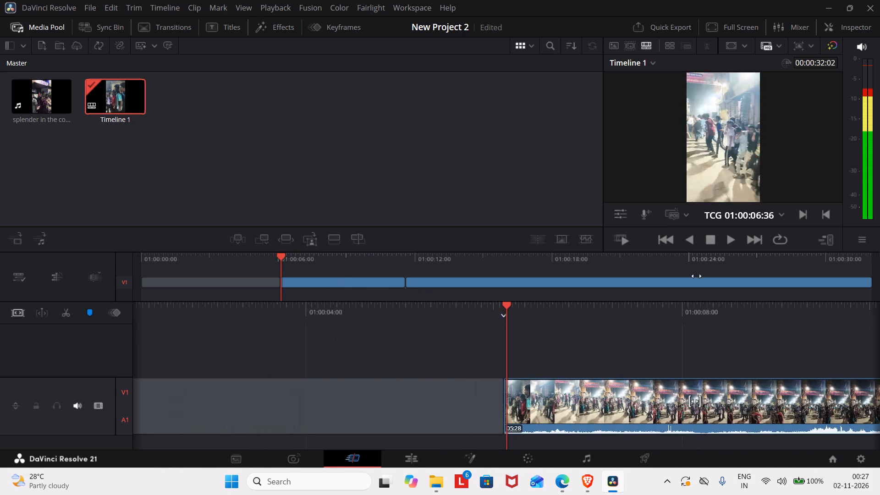
{"action": "left_click_drag", "start_coordinate": [697, 276], "coordinate": [697, 274]}
{"action": "key", "text": "space"}
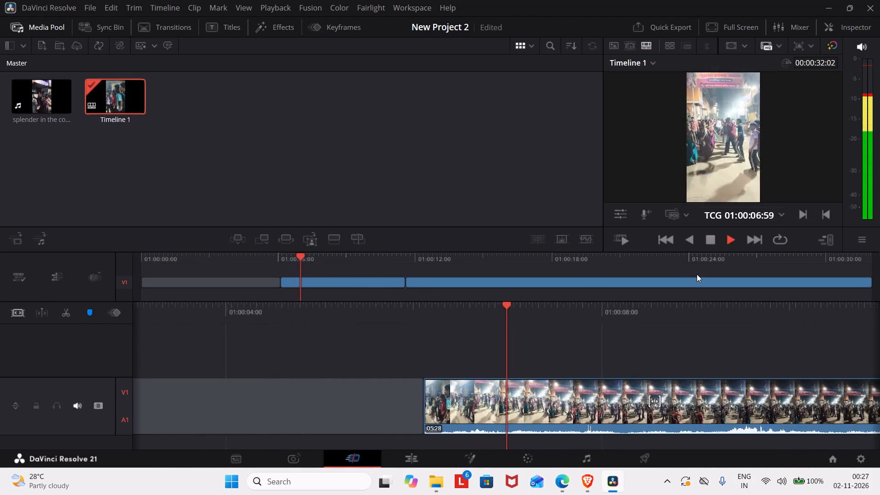
{"action": "key", "text": "space"}
{"action": "scroll", "coordinate": [818, 320], "scroll_direction": "down", "scroll_amount": 1}
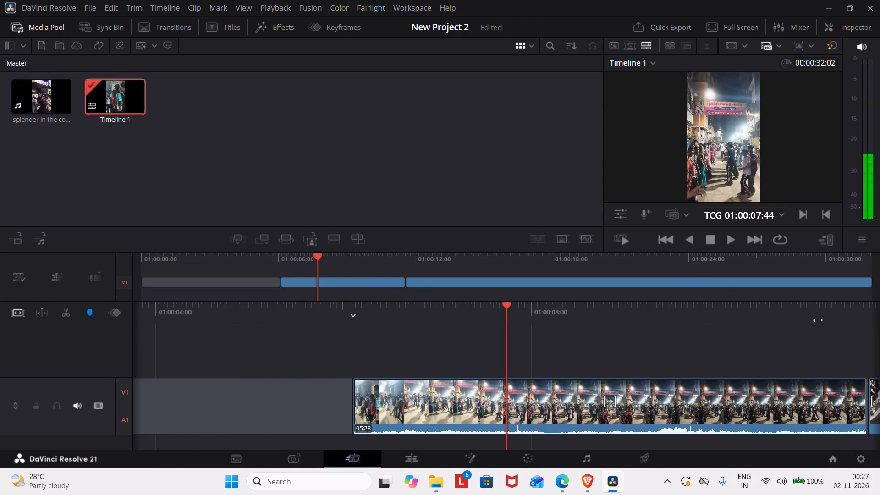
{"action": "scroll", "coordinate": [818, 320], "scroll_direction": "down", "scroll_amount": 2}
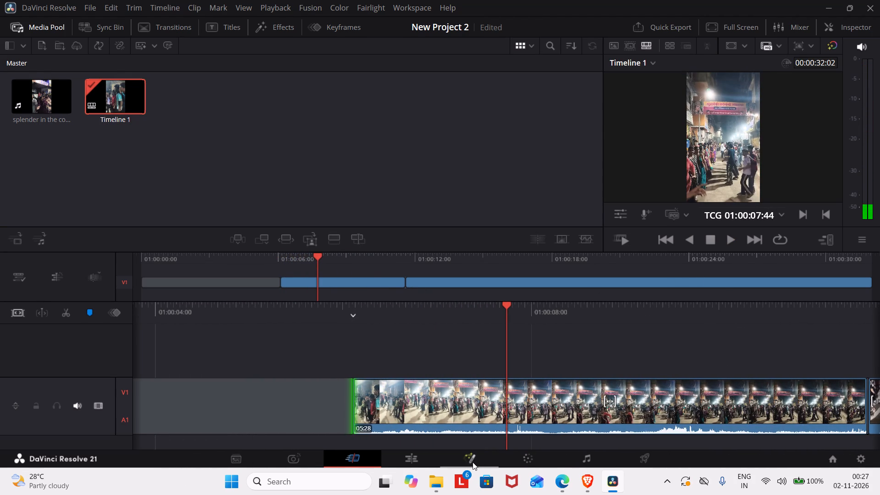
Open the shorter piece on the Fusion page to view its composition, and return to the Edit page.
{"action": "left_click", "coordinate": [470, 462]}
{"action": "left_click", "coordinate": [470, 462]}
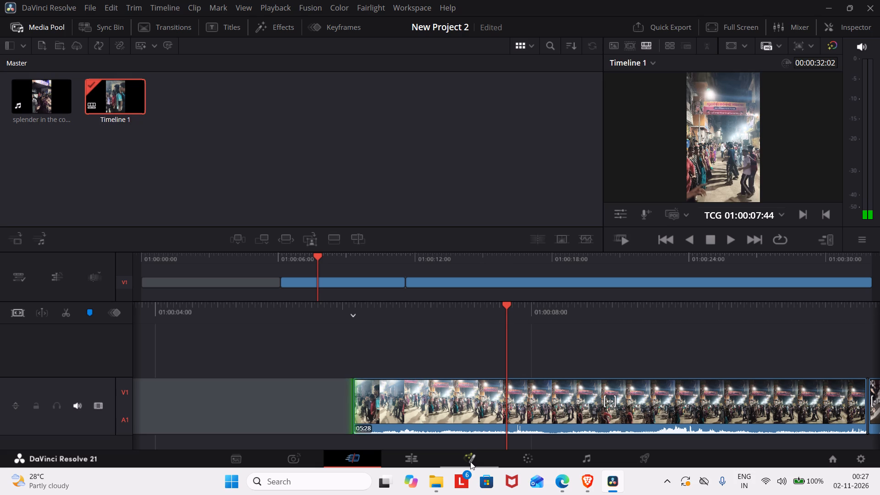
{"action": "double_click", "coordinate": [470, 462]}
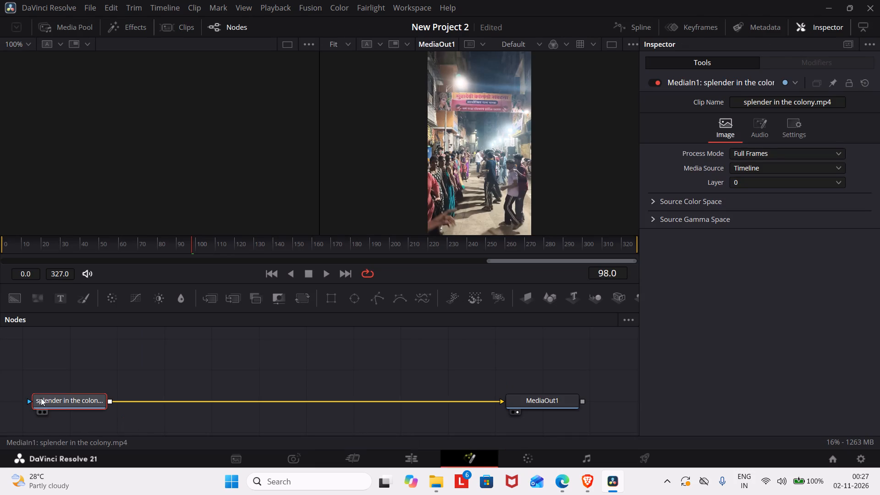
{"action": "left_click", "coordinate": [412, 456]}
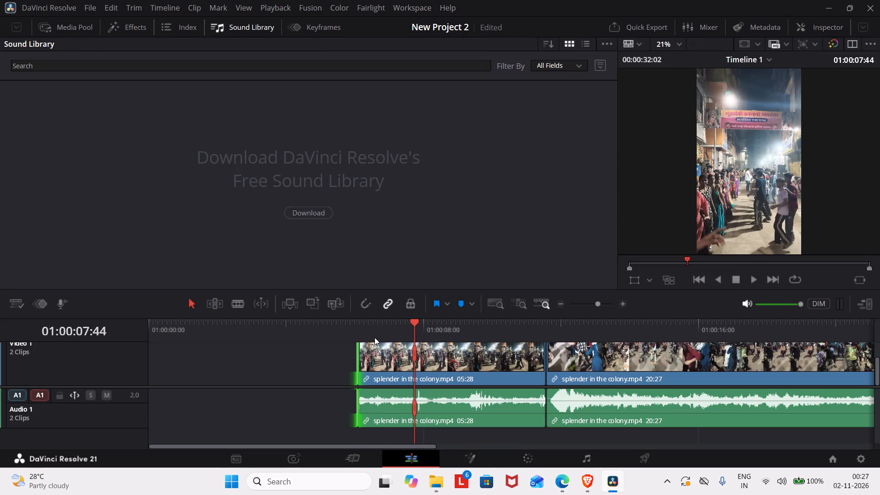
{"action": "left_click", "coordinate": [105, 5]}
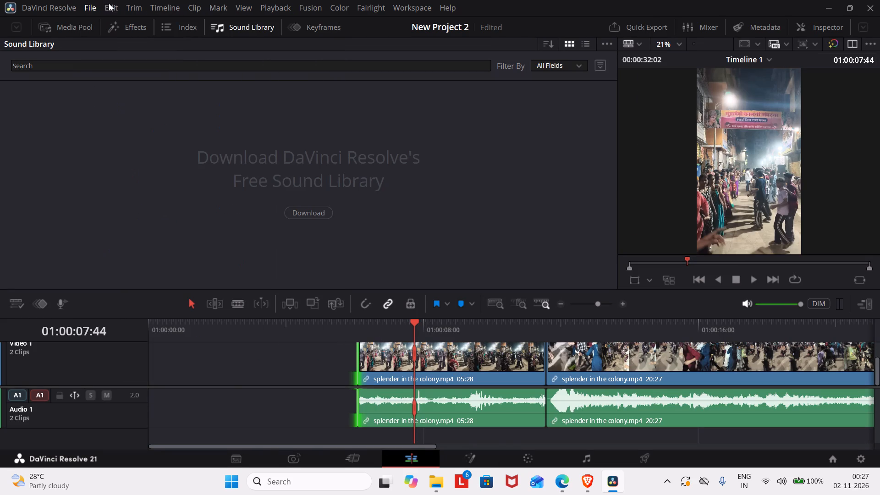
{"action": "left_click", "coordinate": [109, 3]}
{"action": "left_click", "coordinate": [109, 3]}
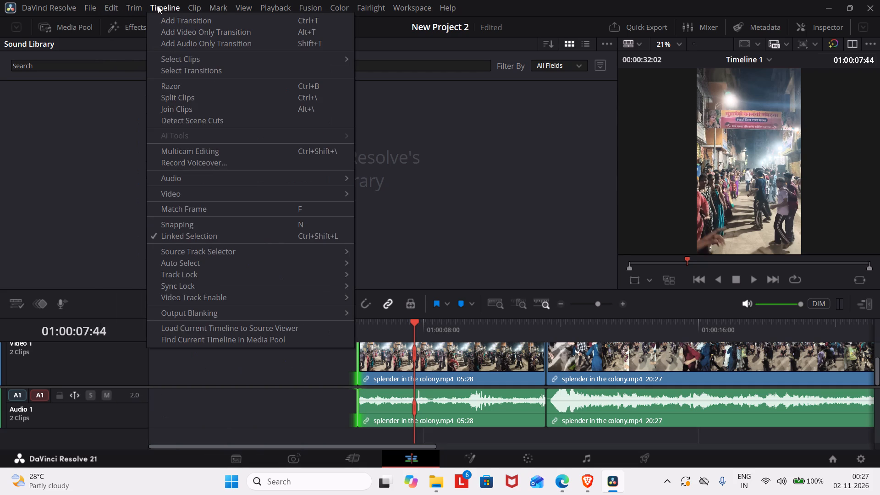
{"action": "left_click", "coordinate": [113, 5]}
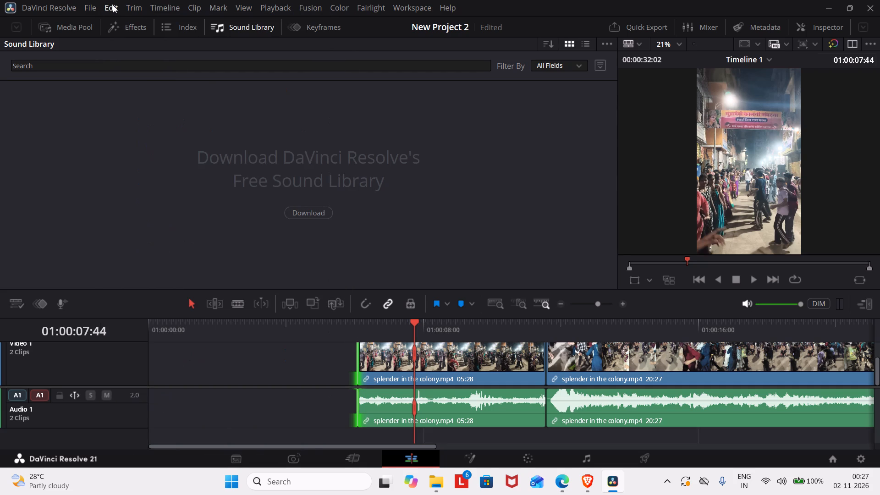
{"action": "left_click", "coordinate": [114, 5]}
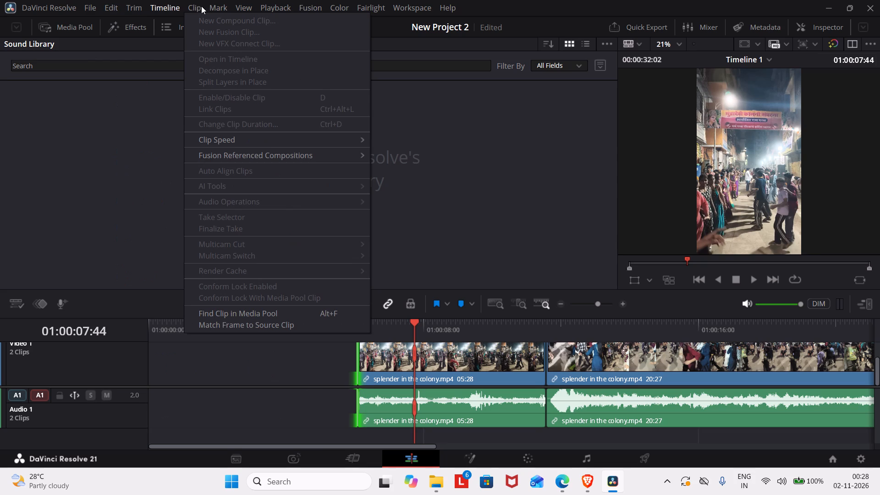
From the Resolve FX transitions, apply Burn Away to the end of the shorter 05:28 piece on Video 1.
{"action": "left_click", "coordinate": [118, 30]}
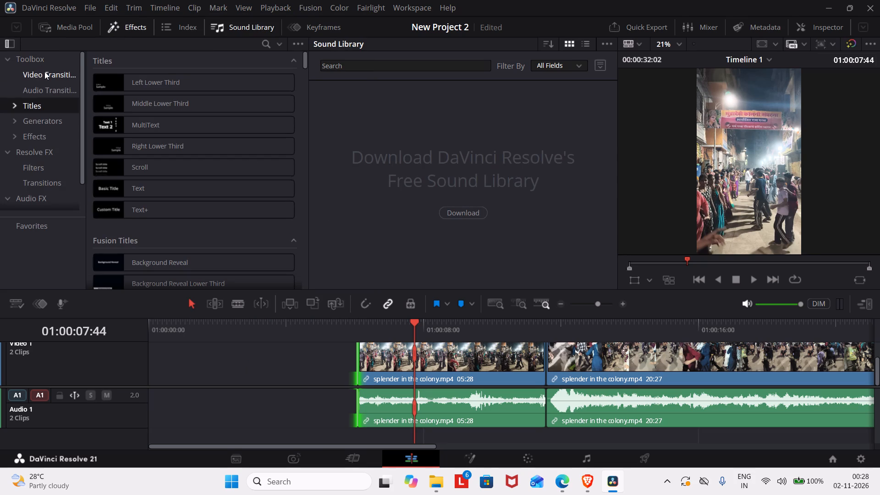
{"action": "scroll", "coordinate": [44, 138], "scroll_direction": "down", "scroll_amount": 1}
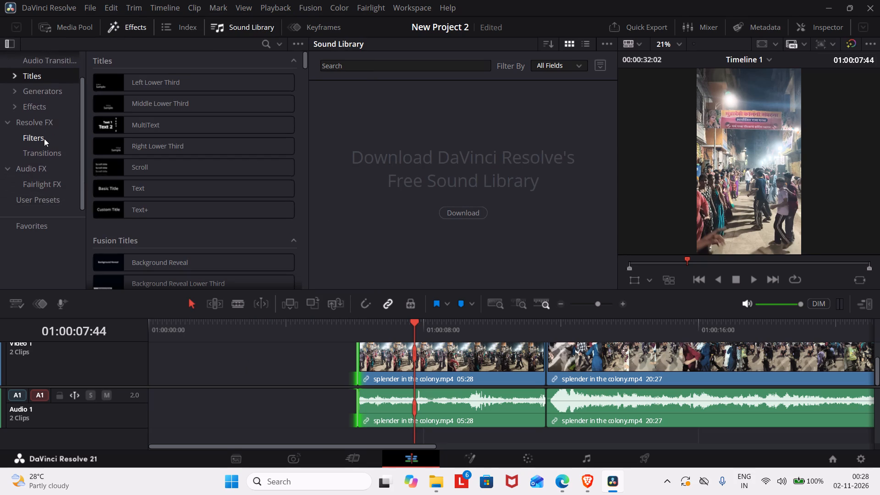
{"action": "scroll", "coordinate": [44, 138], "scroll_direction": "up", "scroll_amount": 1}
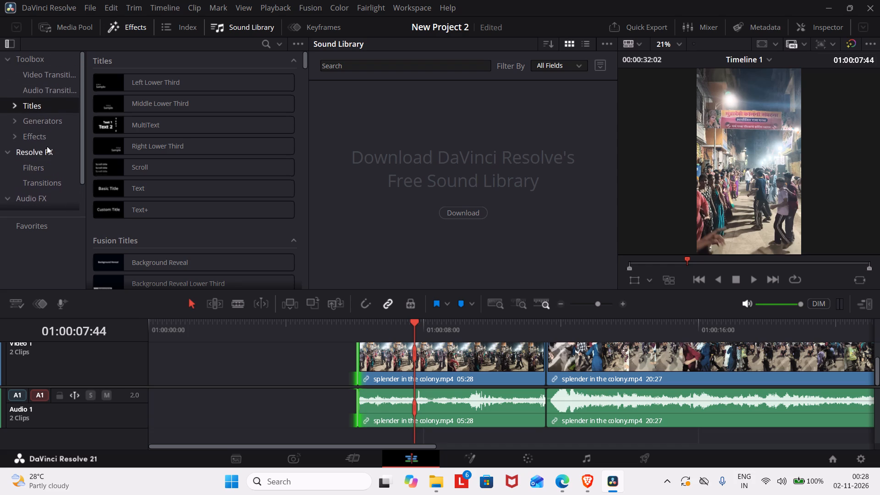
{"action": "left_click", "coordinate": [36, 184]}
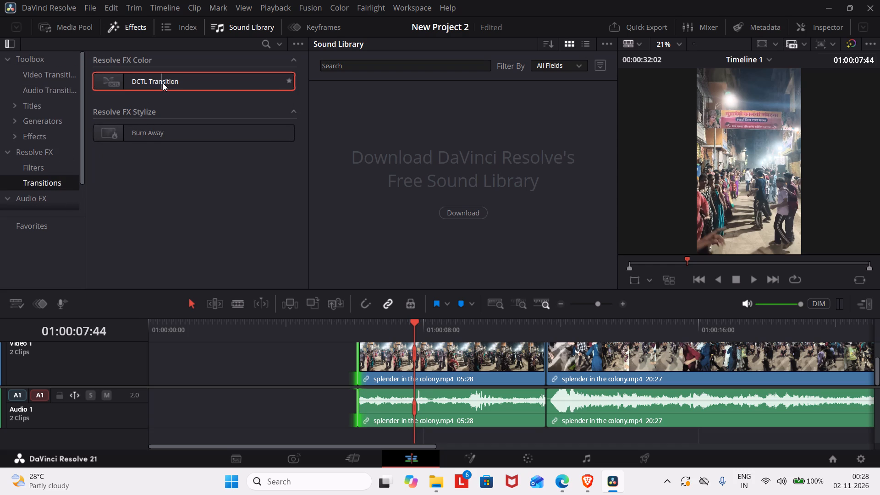
{"action": "scroll", "coordinate": [163, 83], "scroll_direction": "up", "scroll_amount": 1}
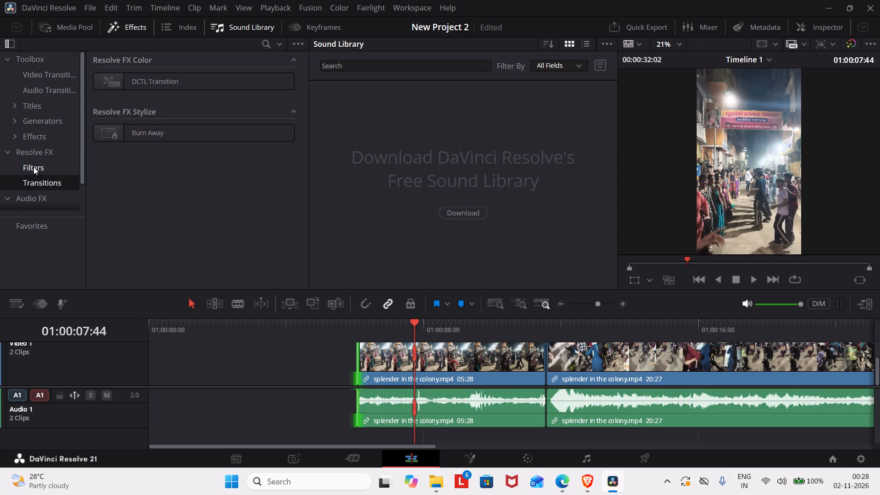
{"action": "left_click", "coordinate": [32, 168]}
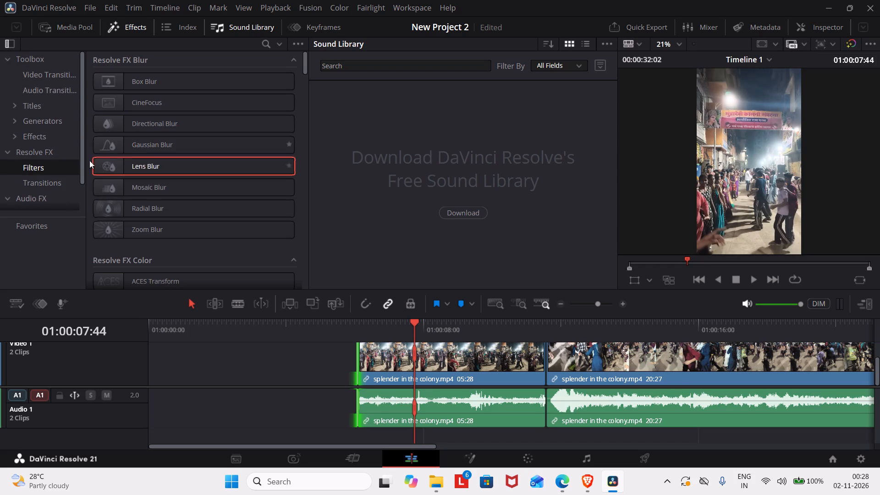
{"action": "left_click", "coordinate": [37, 177]}
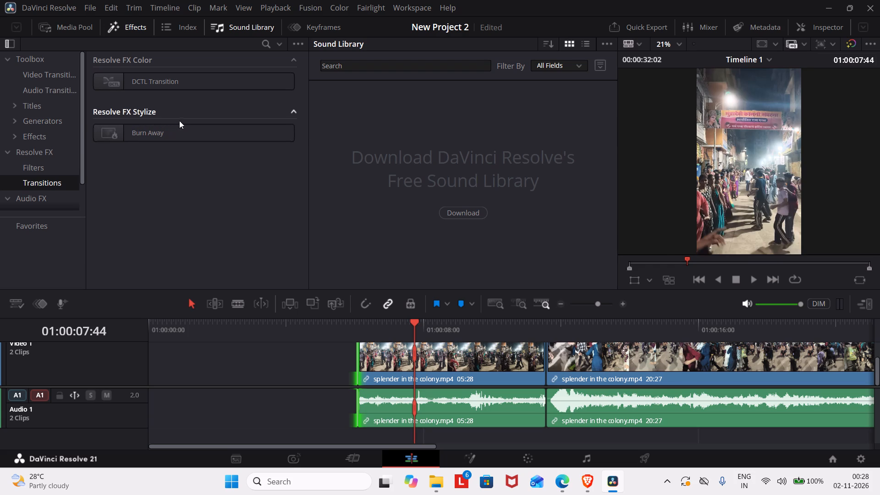
{"action": "left_click_drag", "start_coordinate": [121, 128], "coordinate": [242, 330]}
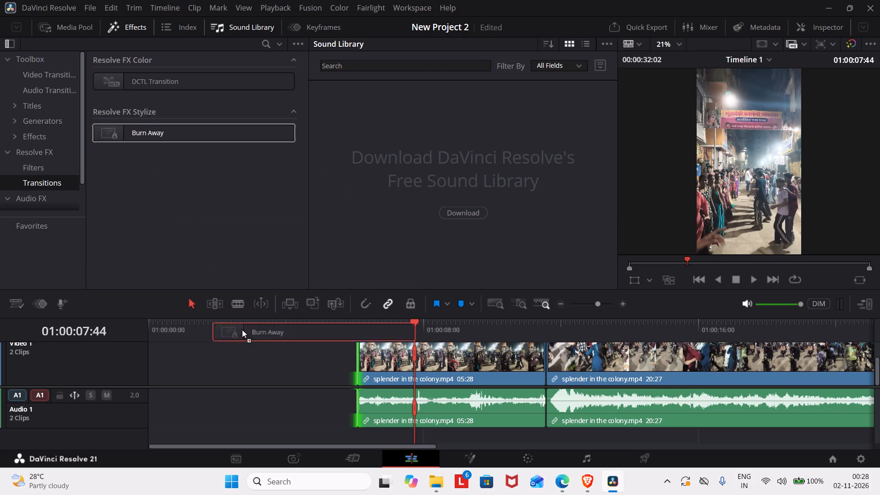
{"action": "left_click_drag", "start_coordinate": [242, 330], "coordinate": [366, 377]}
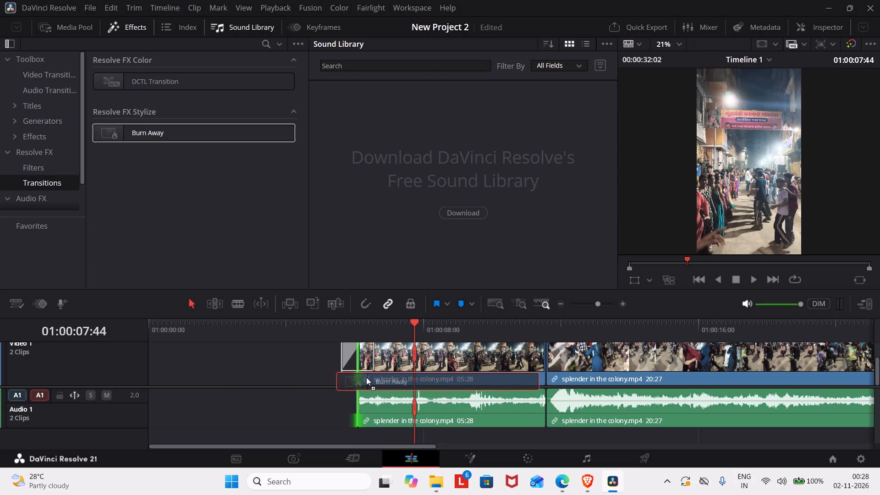
{"action": "left_click_drag", "start_coordinate": [366, 377], "coordinate": [495, 364]}
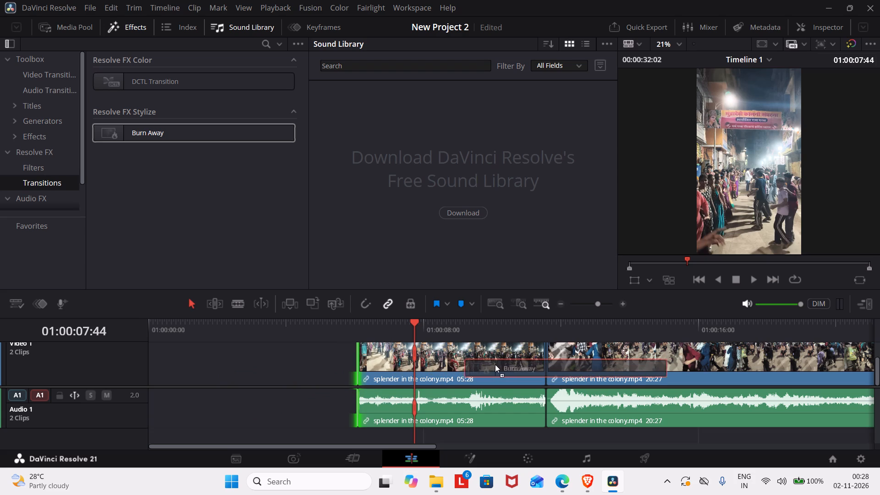
{"action": "left_click_drag", "start_coordinate": [495, 364], "coordinate": [523, 362]}
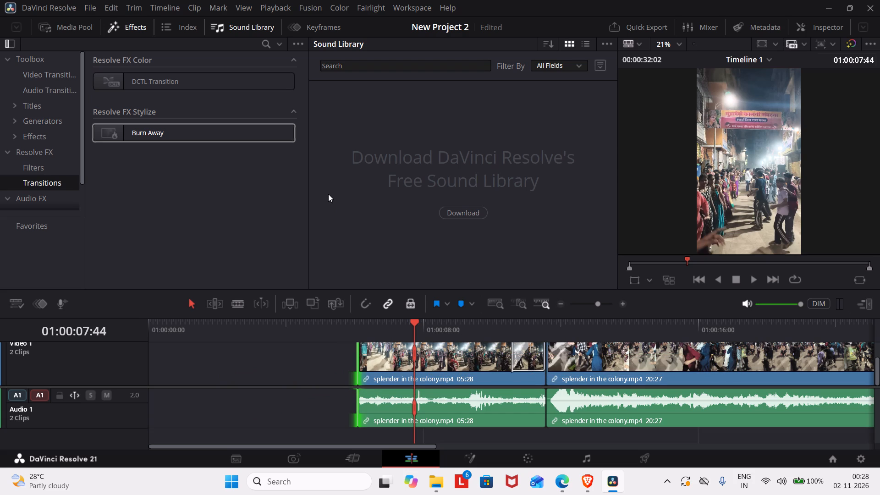
Play through the Burn Away transition into the longer piece, and return the playhead to the transition.
{"action": "key", "text": "space"}
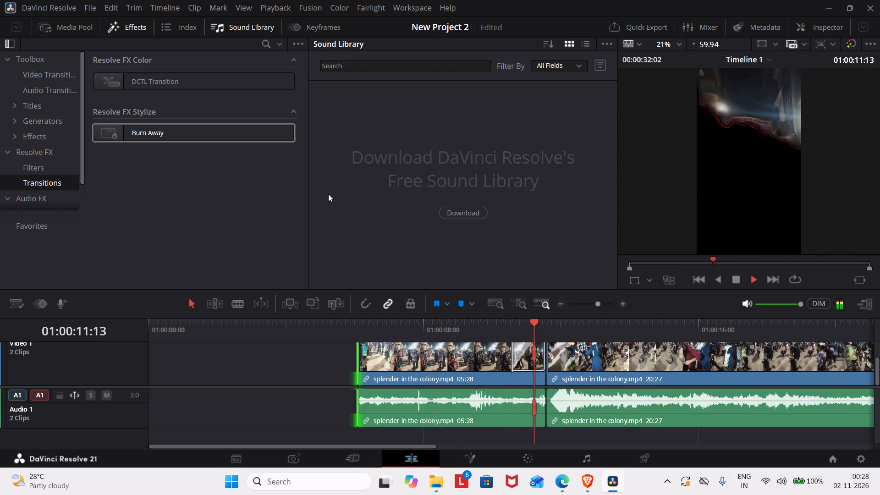
{"action": "key", "text": "space"}
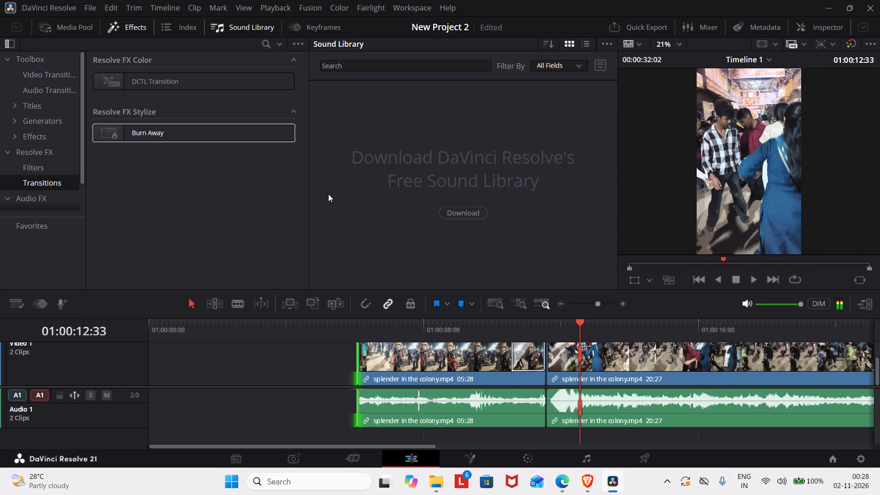
{"action": "left_click_drag", "start_coordinate": [581, 323], "coordinate": [579, 323]}
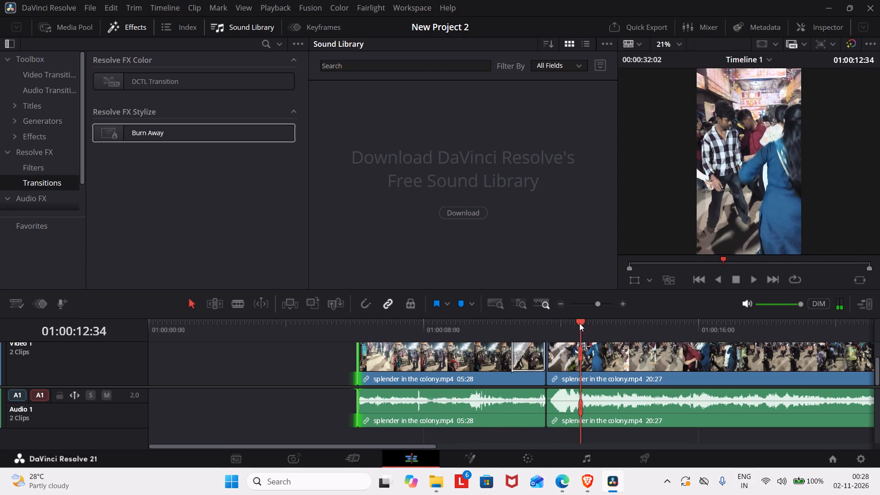
{"action": "left_click_drag", "start_coordinate": [579, 323], "coordinate": [541, 322]}
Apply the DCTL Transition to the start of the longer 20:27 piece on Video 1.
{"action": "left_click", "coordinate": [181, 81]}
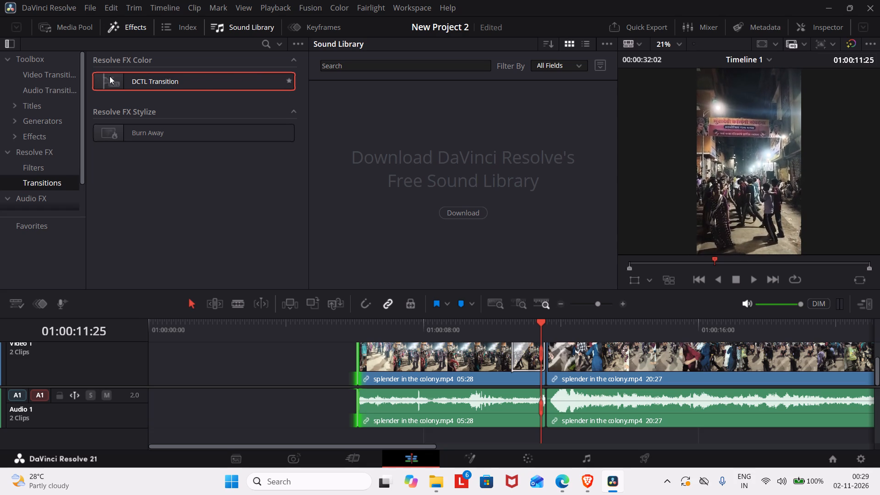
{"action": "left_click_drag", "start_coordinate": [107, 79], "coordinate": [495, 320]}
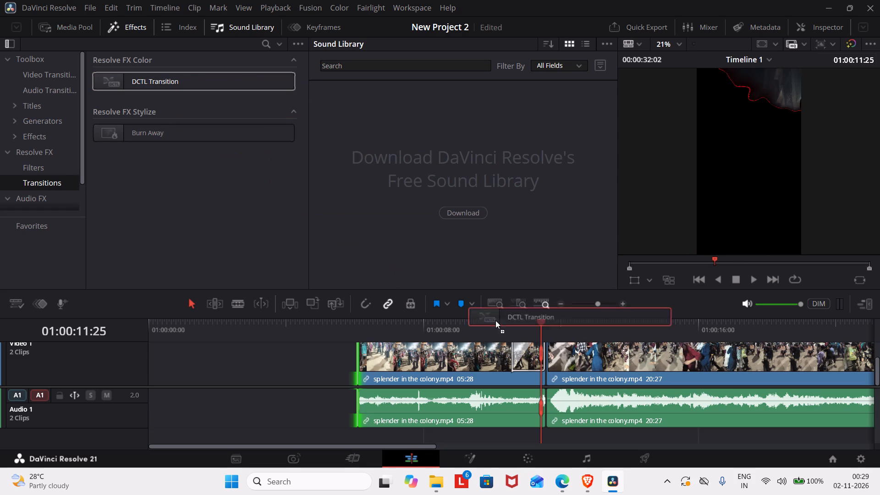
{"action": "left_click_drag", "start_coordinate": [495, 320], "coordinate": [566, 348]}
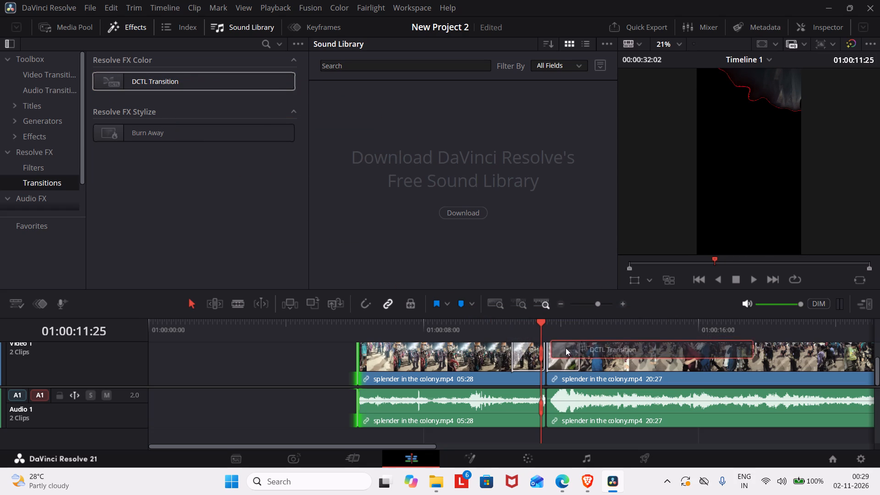
Play across the cut between the two pieces, and replay it from within the shorter piece to review both transitions.
{"action": "key", "text": "space"}
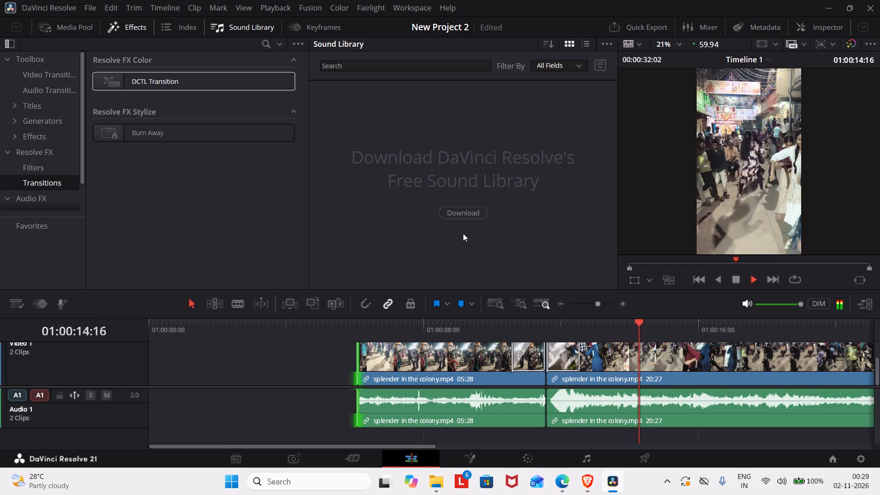
{"action": "left_click_drag", "start_coordinate": [684, 324], "coordinate": [479, 335]}
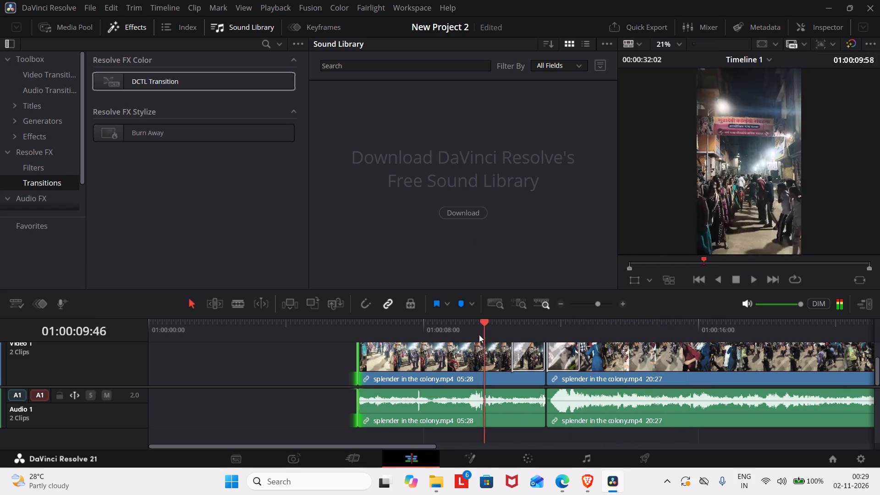
{"action": "left_click_drag", "start_coordinate": [479, 335], "coordinate": [471, 335]}
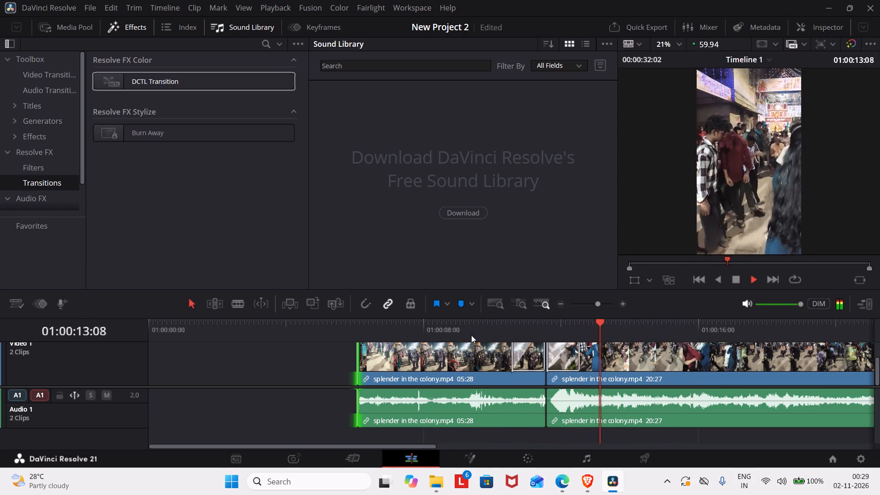
{"action": "key", "text": "space"}
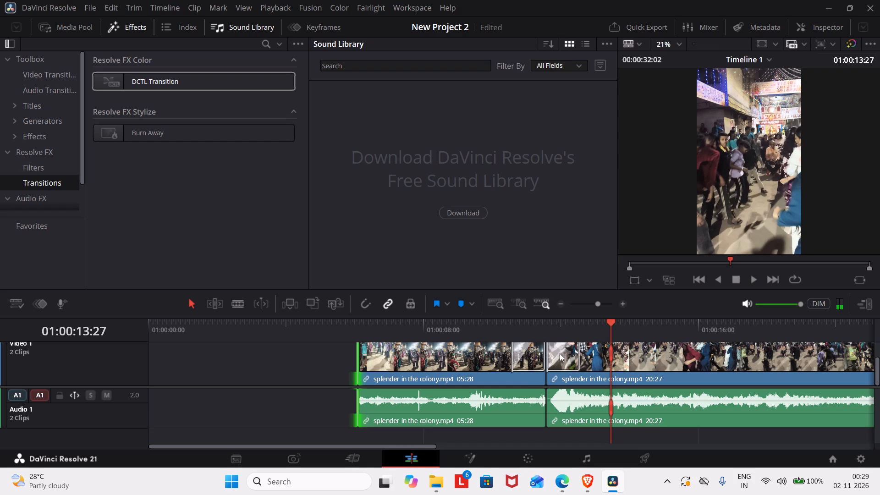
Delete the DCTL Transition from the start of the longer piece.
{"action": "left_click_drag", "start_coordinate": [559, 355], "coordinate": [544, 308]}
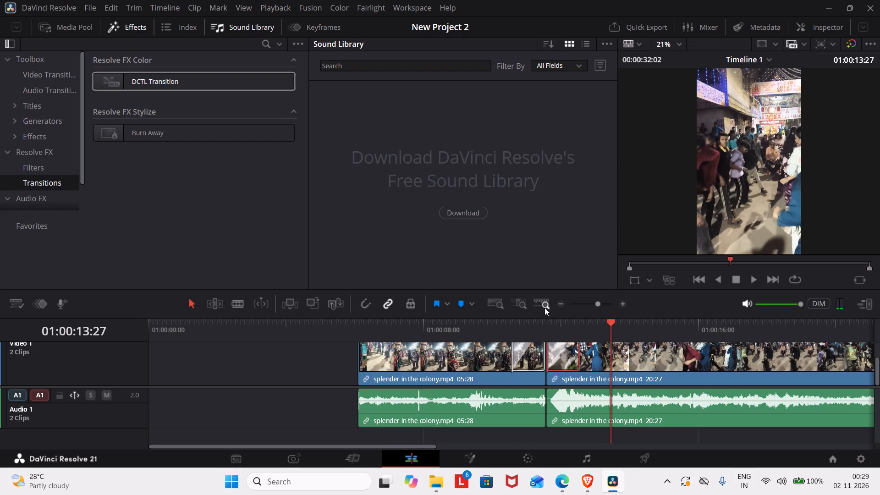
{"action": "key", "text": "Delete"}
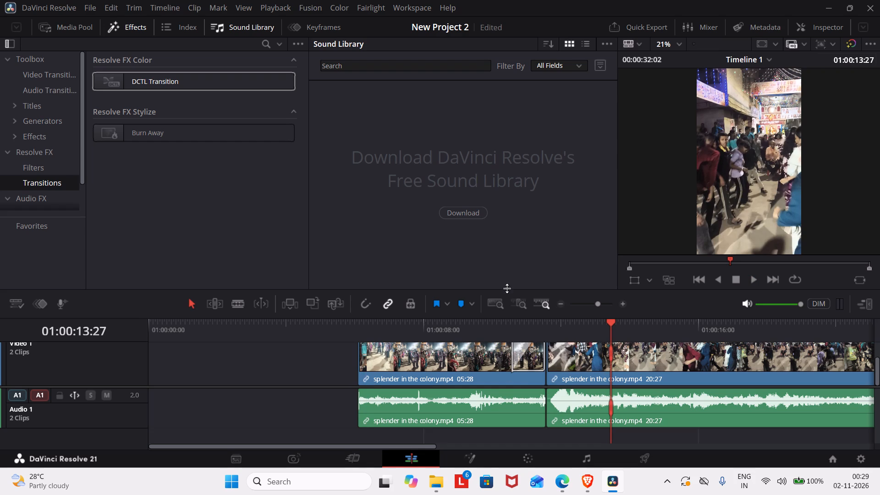
Show the Toolbox effects, and play the shorter piece from near its start up to the Burn Away transition.
{"action": "left_click", "coordinate": [35, 133]}
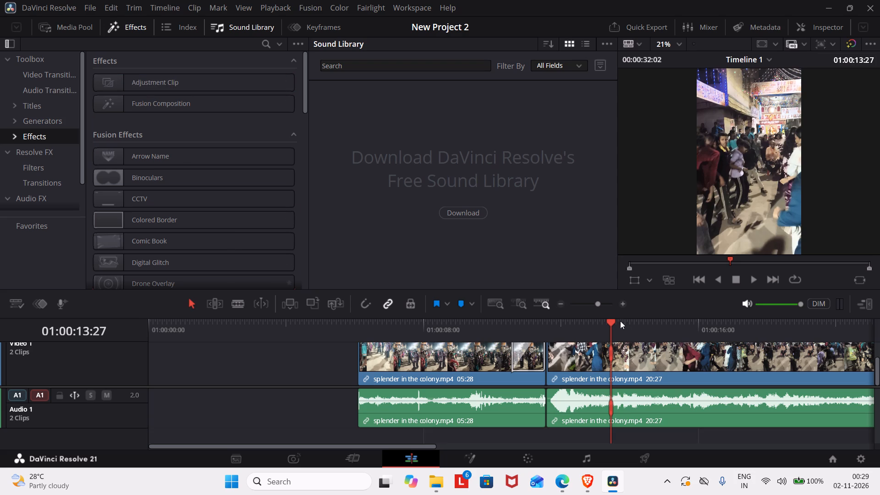
{"action": "left_click_drag", "start_coordinate": [612, 320], "coordinate": [312, 366]}
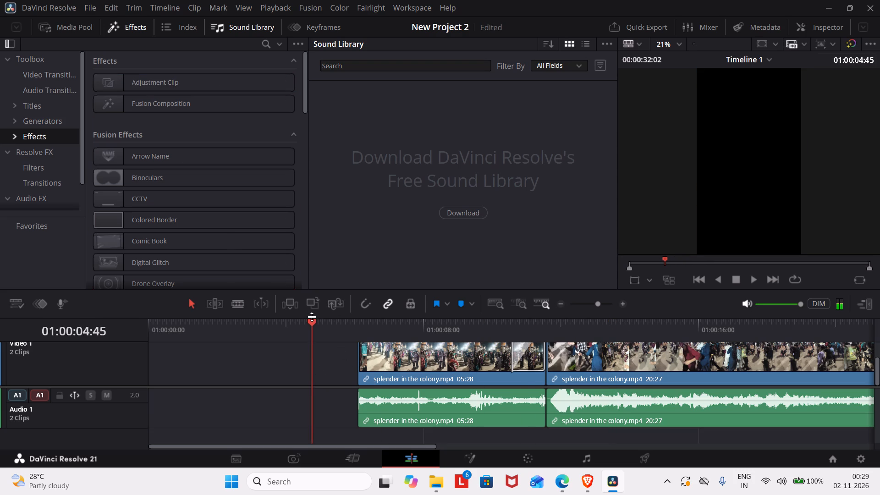
{"action": "left_click_drag", "start_coordinate": [308, 318], "coordinate": [367, 321]}
{"action": "left_click_drag", "start_coordinate": [367, 315], "coordinate": [372, 275]}
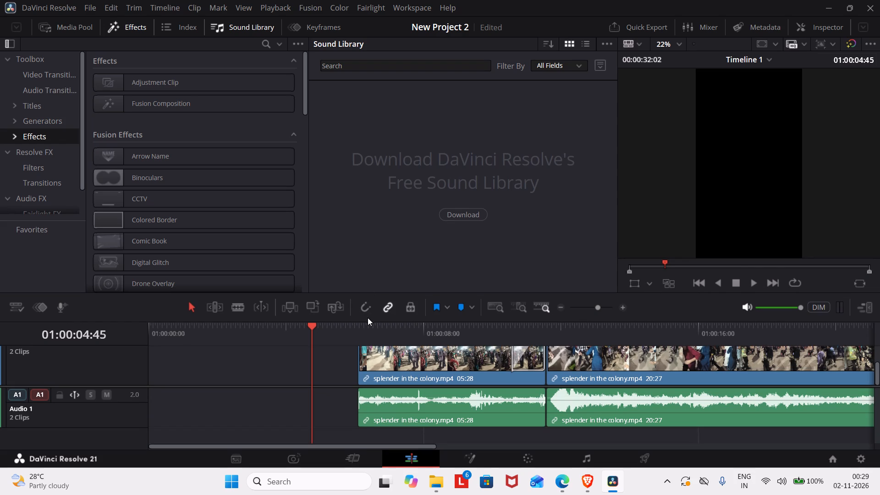
{"action": "left_click_drag", "start_coordinate": [365, 322], "coordinate": [362, 314]}
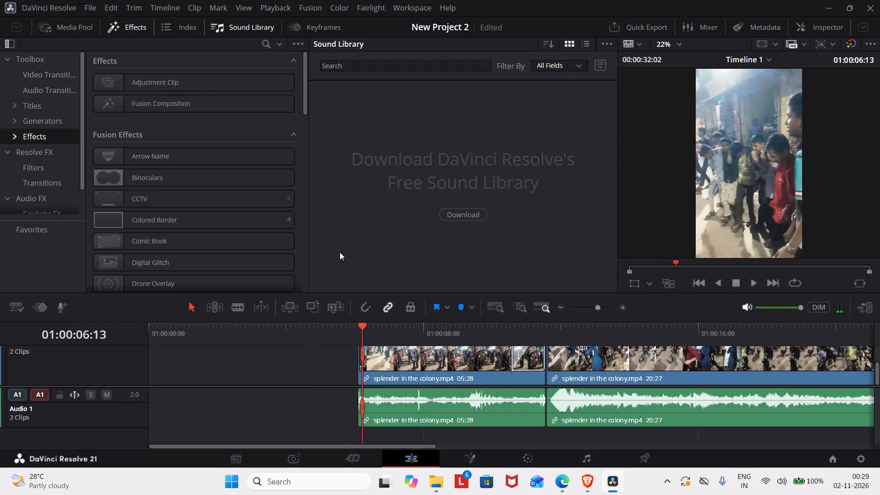
{"action": "key", "text": "space"}
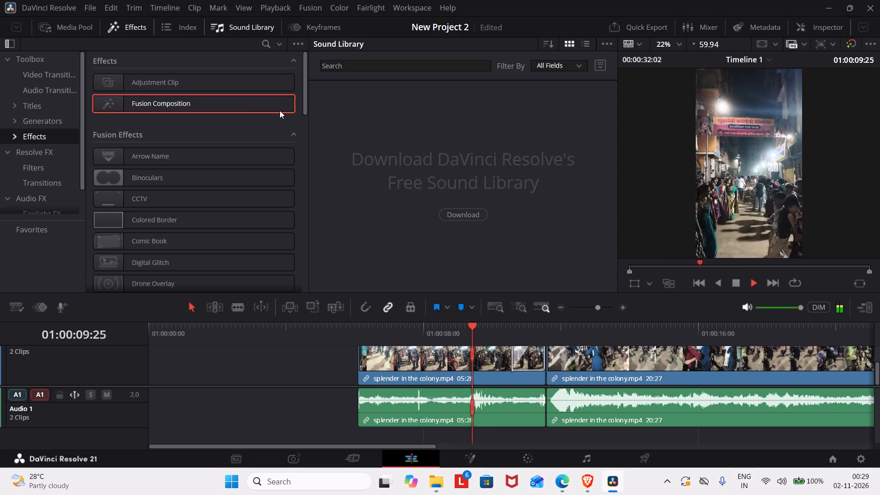
{"action": "key", "text": "space"}
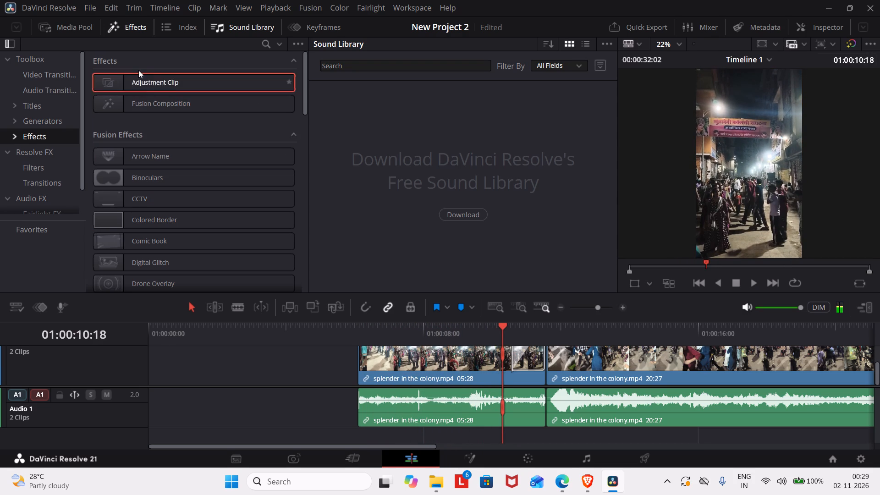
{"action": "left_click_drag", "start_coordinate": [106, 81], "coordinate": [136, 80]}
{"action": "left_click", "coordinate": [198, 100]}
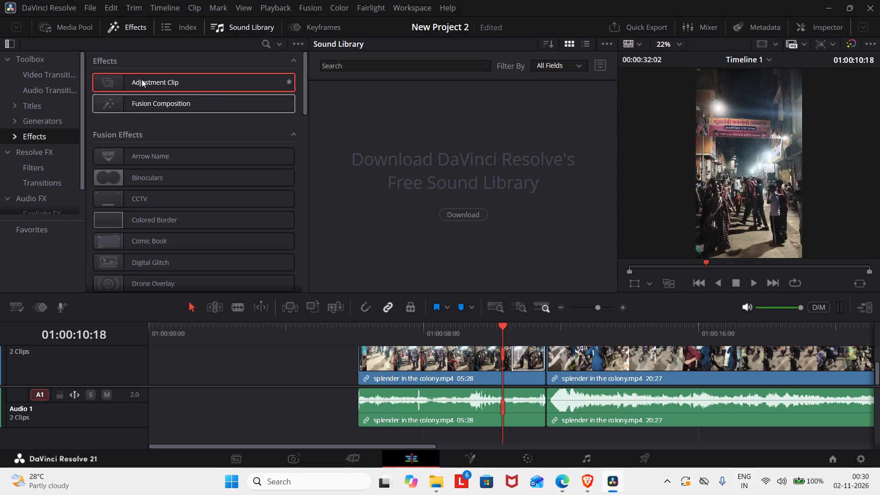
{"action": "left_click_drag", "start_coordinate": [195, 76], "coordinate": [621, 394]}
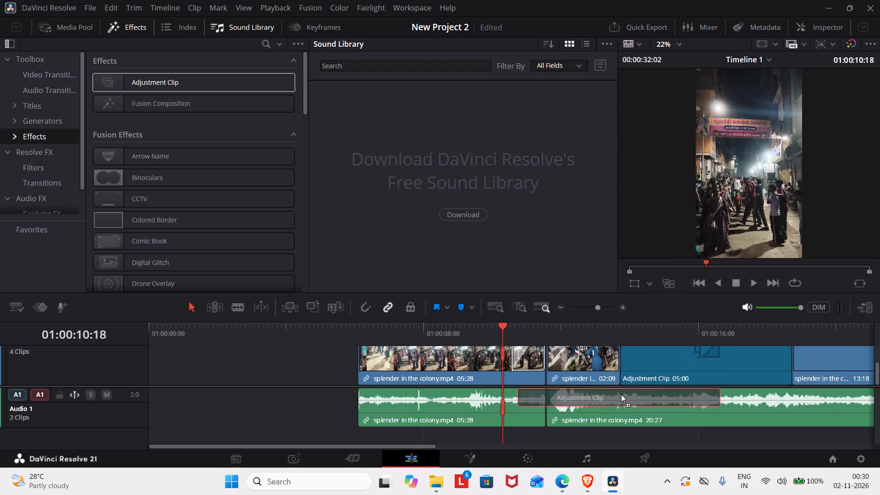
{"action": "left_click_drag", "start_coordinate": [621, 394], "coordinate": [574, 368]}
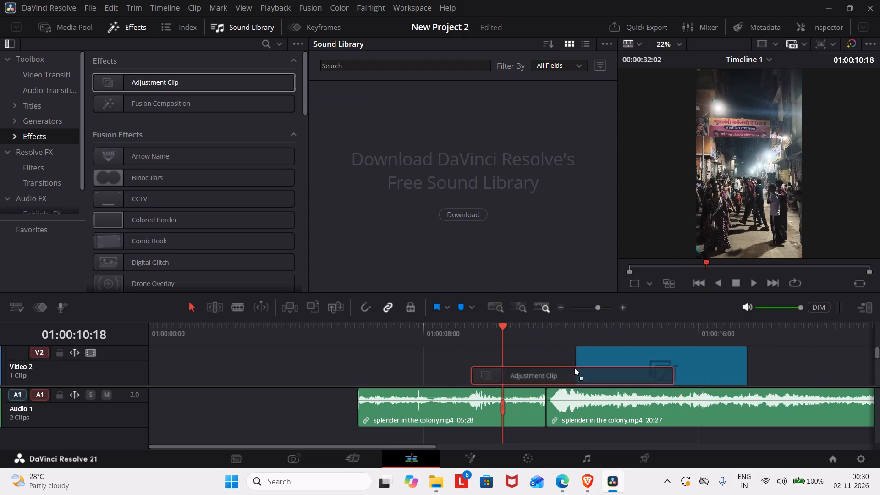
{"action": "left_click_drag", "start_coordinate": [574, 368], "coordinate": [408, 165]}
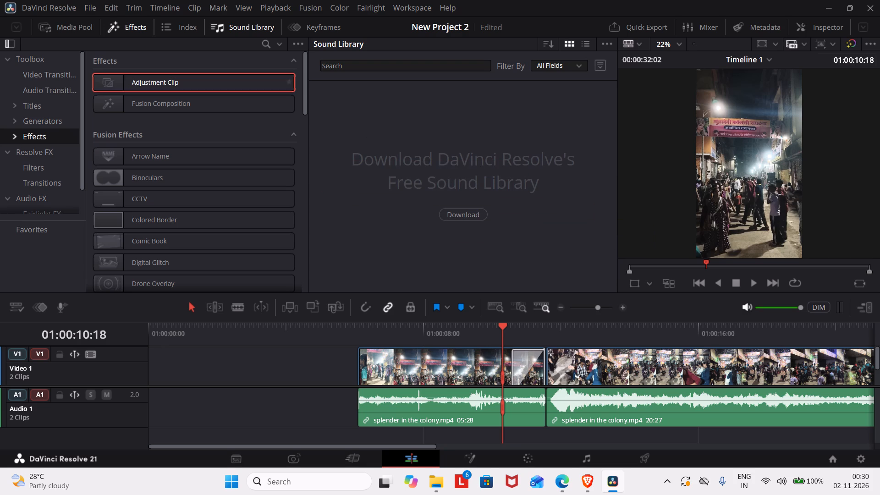
Place an Adjustment Clip on Video 1 over the start of the longer piece, adjoining the shorter 05:28 piece.
{"action": "left_click_drag", "start_coordinate": [162, 80], "coordinate": [297, 212]}
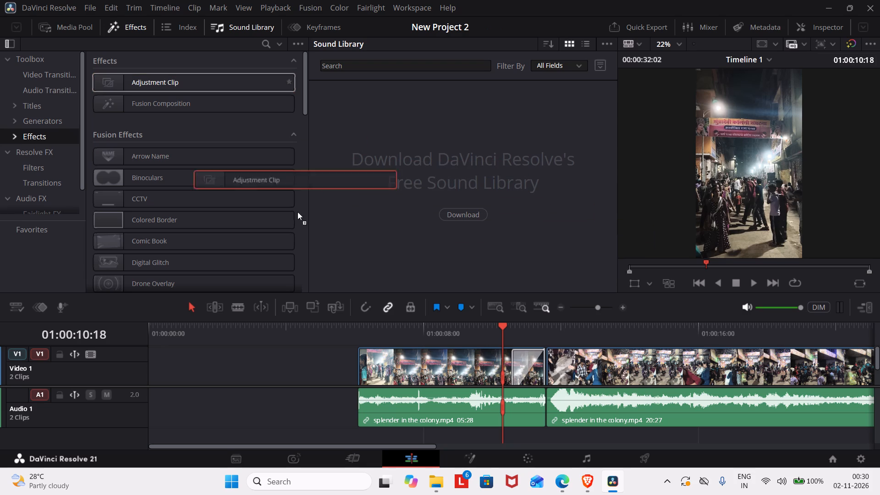
{"action": "left_click_drag", "start_coordinate": [297, 212], "coordinate": [543, 305]}
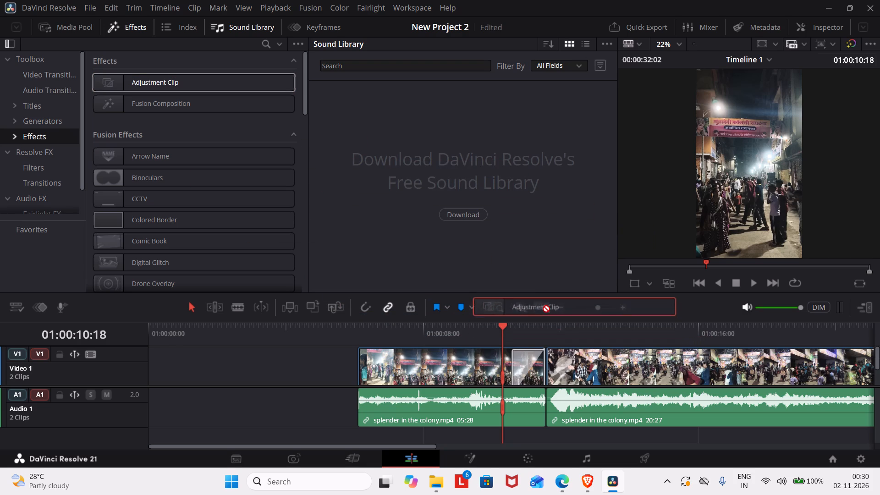
{"action": "left_click_drag", "start_coordinate": [543, 305], "coordinate": [598, 383]}
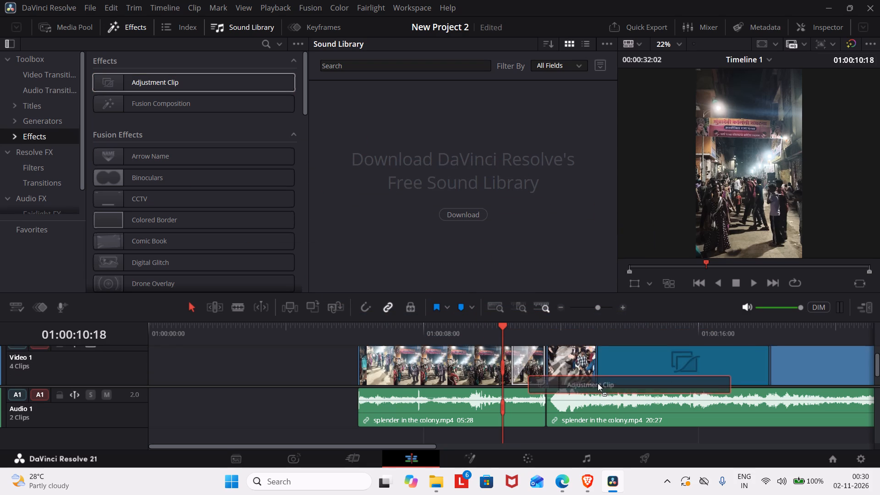
{"action": "left_click_drag", "start_coordinate": [598, 383], "coordinate": [551, 377]}
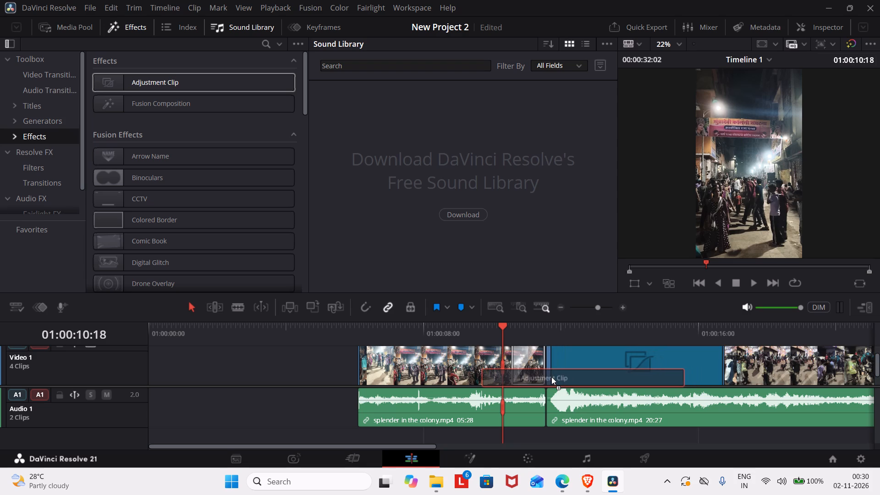
{"action": "left_click_drag", "start_coordinate": [551, 377], "coordinate": [540, 338]}
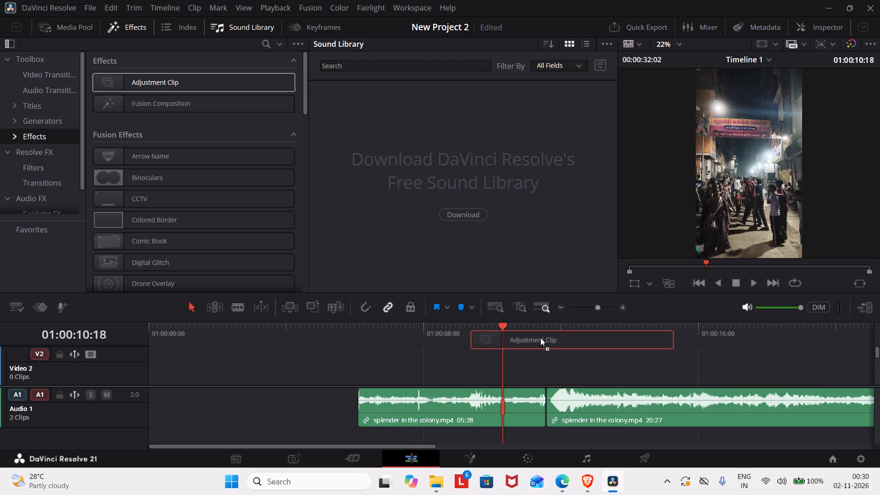
{"action": "left_click_drag", "start_coordinate": [540, 338], "coordinate": [557, 330]}
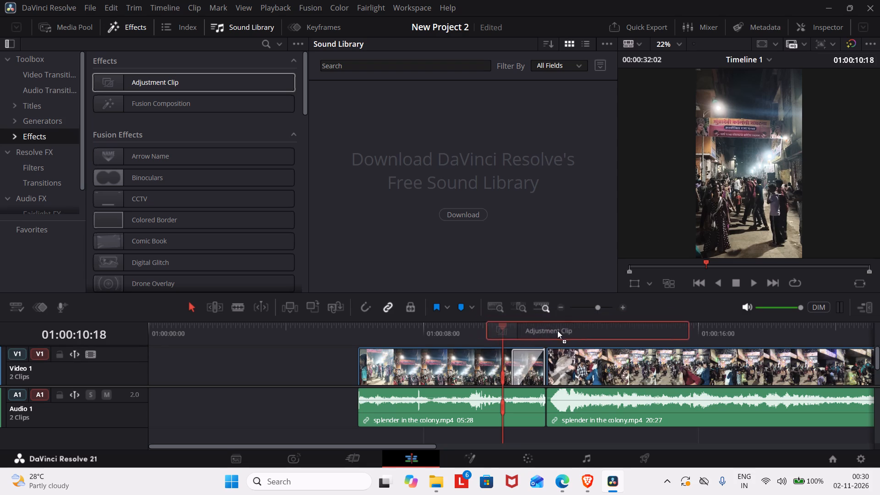
{"action": "left_click_drag", "start_coordinate": [557, 330], "coordinate": [579, 363]}
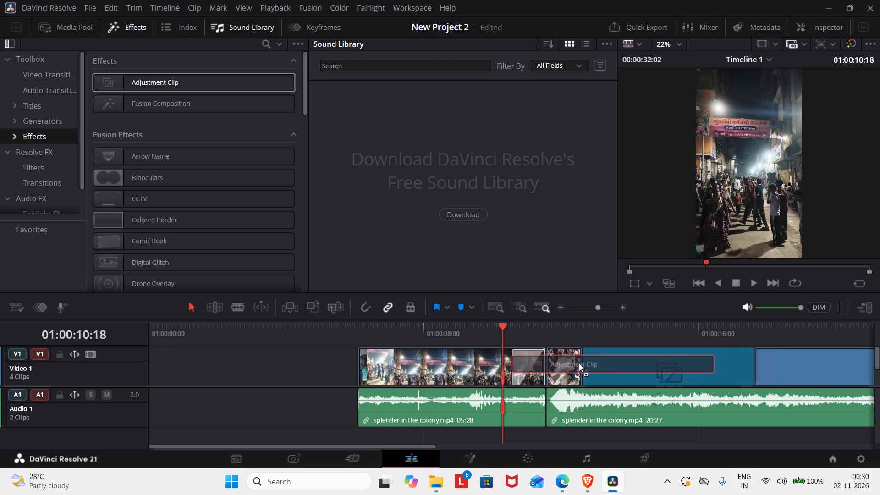
{"action": "left_click_drag", "start_coordinate": [579, 363], "coordinate": [555, 363]}
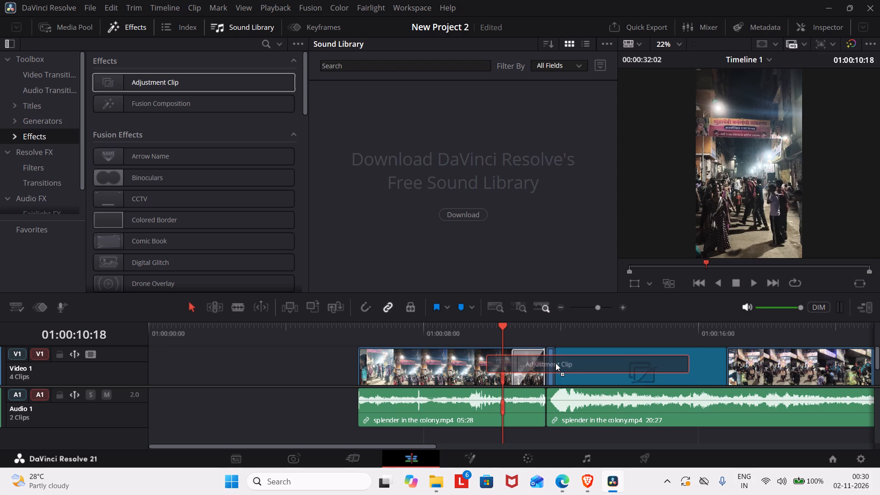
{"action": "left_click_drag", "start_coordinate": [555, 363], "coordinate": [548, 364]}
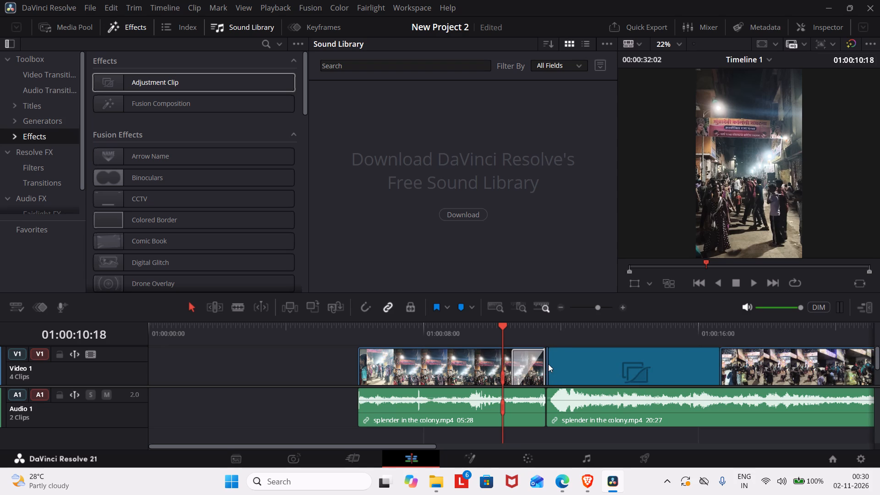
Play from the end part of the shorter piece across the cut into the adjustment clip.
{"action": "key", "text": "space"}
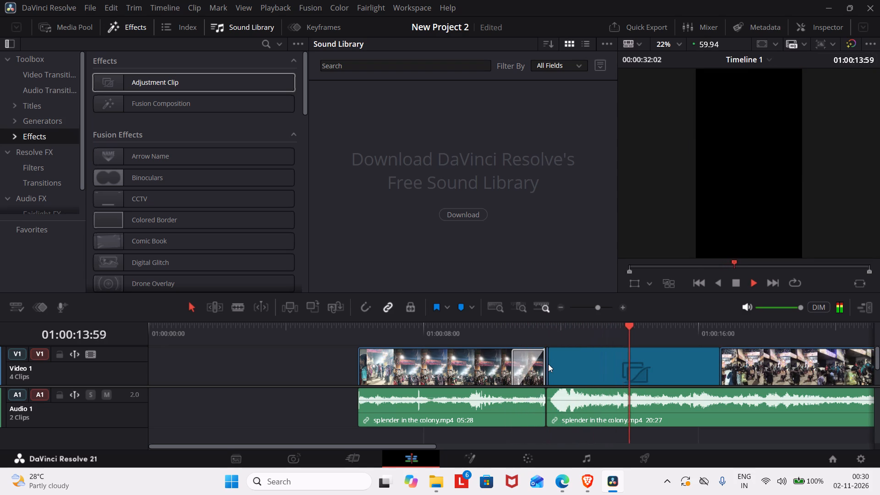
{"action": "key", "text": "space"}
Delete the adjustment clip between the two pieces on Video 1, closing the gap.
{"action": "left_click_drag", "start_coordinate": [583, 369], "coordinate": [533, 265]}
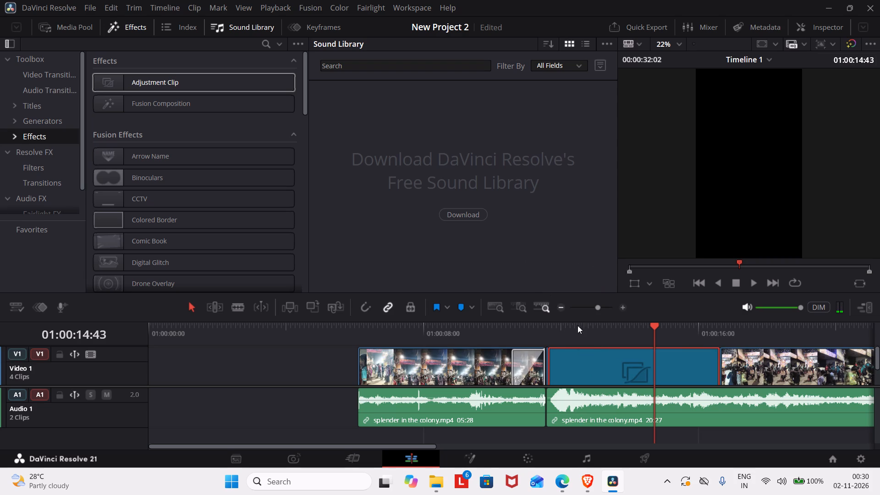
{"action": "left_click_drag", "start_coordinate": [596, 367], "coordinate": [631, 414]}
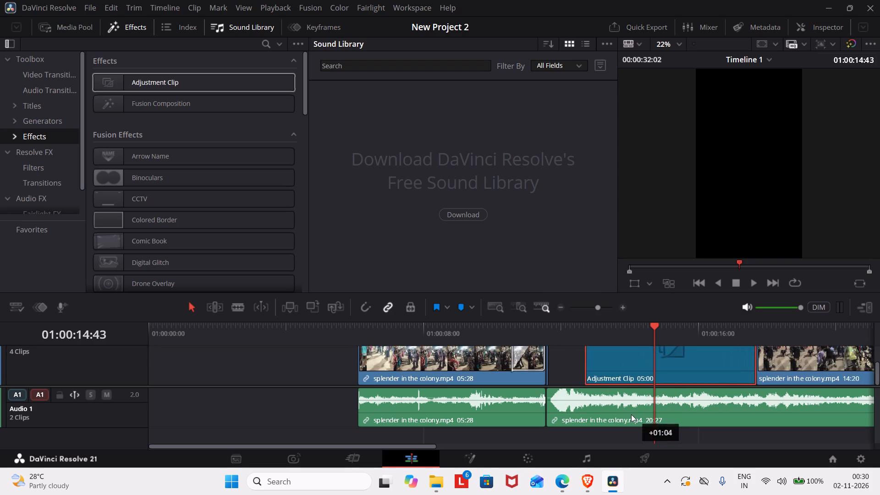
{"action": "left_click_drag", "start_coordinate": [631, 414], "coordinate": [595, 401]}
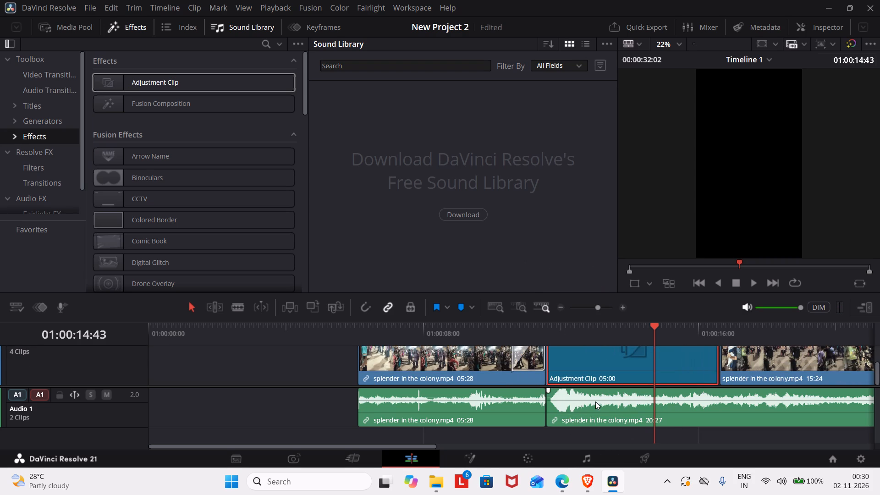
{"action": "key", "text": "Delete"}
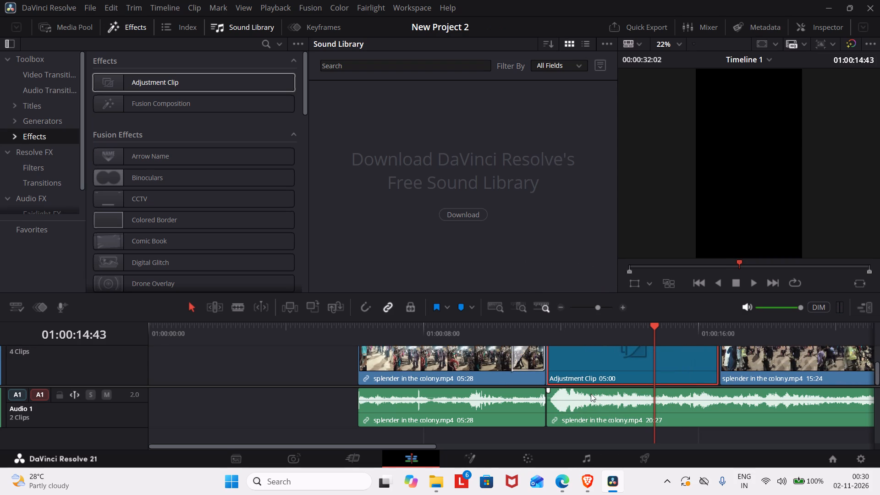
Play the longer piece, and replay from the Burn Away transition across the cut to about 01:00:12:58.
{"action": "key", "text": "space"}
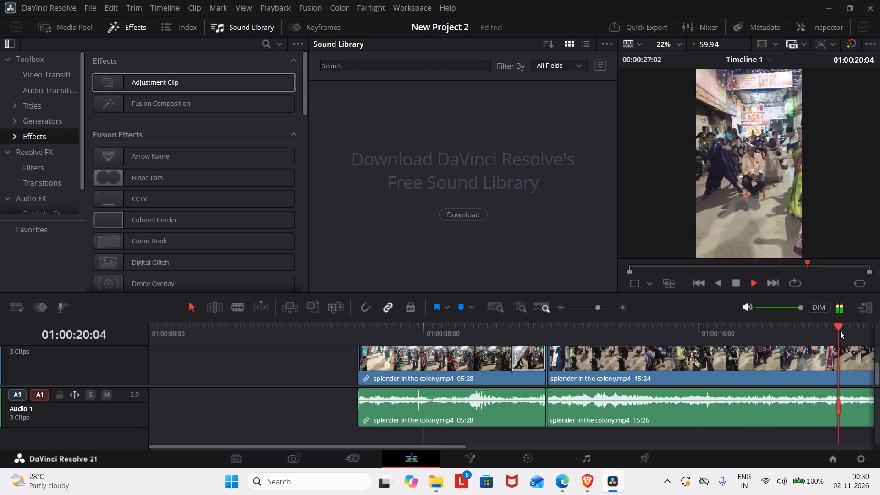
{"action": "left_click_drag", "start_coordinate": [839, 330], "coordinate": [532, 365]}
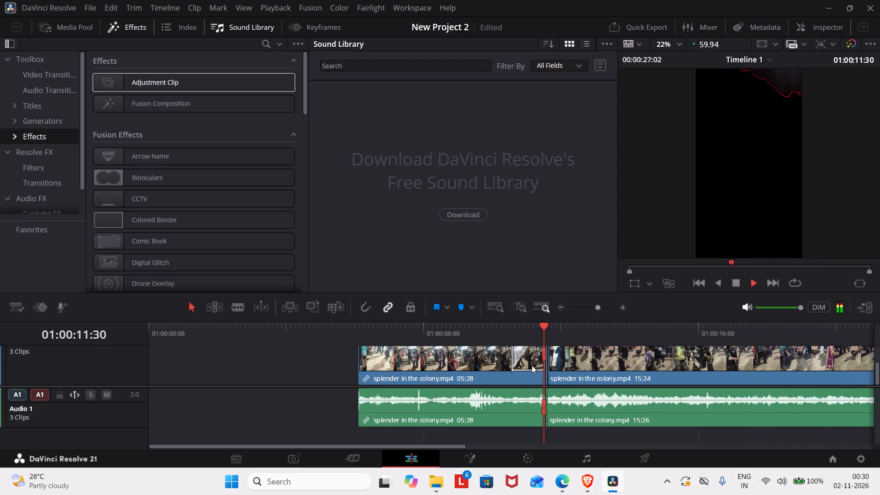
{"action": "key", "text": "space"}
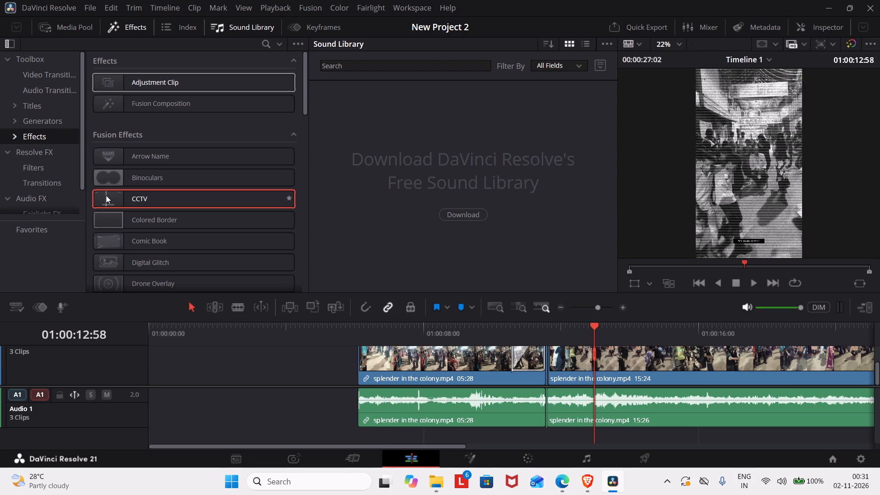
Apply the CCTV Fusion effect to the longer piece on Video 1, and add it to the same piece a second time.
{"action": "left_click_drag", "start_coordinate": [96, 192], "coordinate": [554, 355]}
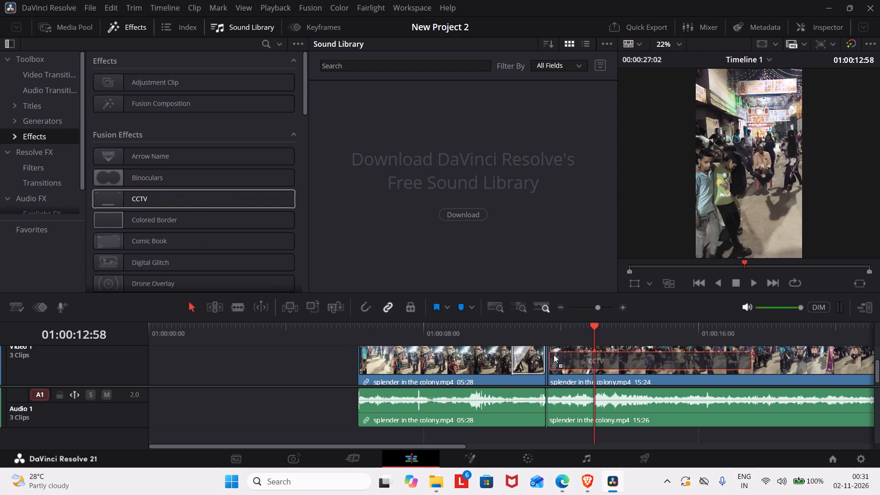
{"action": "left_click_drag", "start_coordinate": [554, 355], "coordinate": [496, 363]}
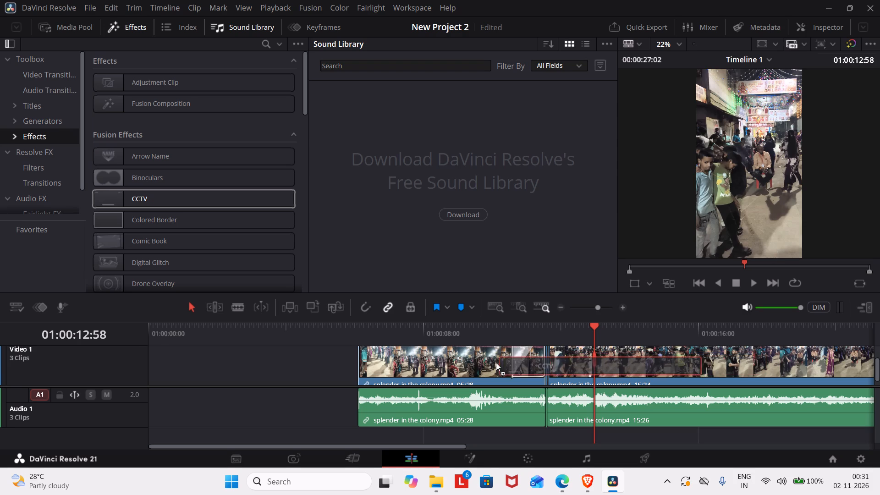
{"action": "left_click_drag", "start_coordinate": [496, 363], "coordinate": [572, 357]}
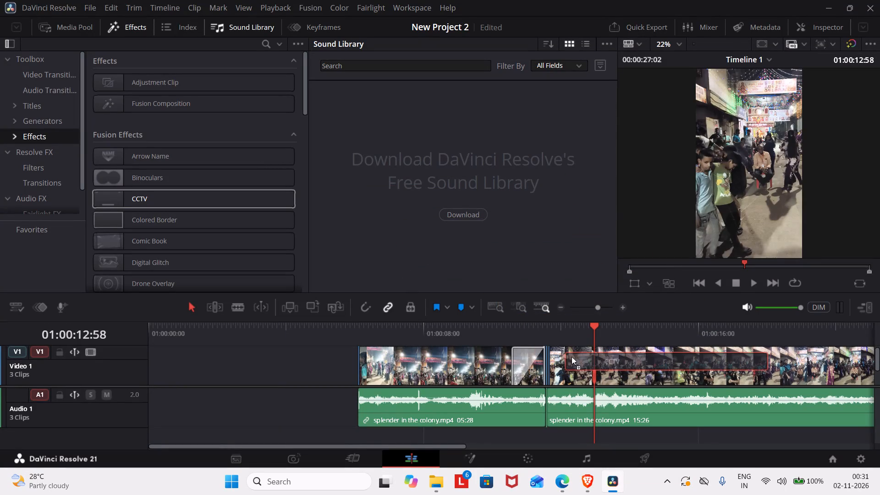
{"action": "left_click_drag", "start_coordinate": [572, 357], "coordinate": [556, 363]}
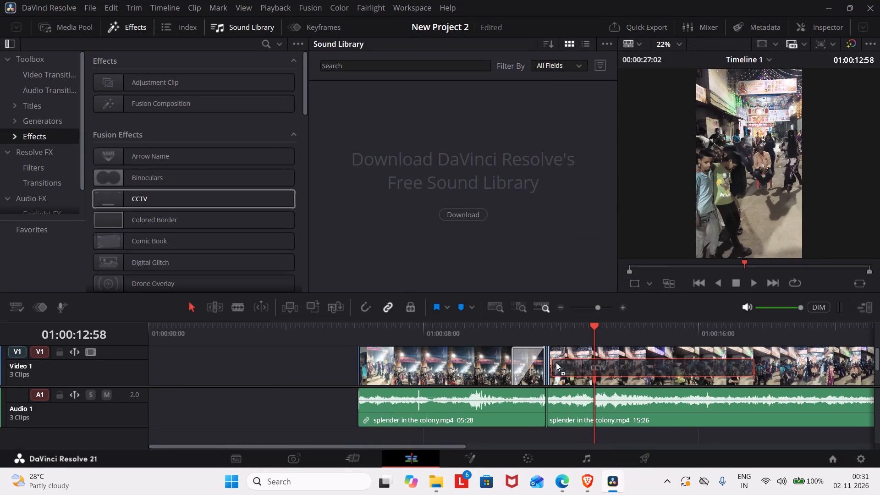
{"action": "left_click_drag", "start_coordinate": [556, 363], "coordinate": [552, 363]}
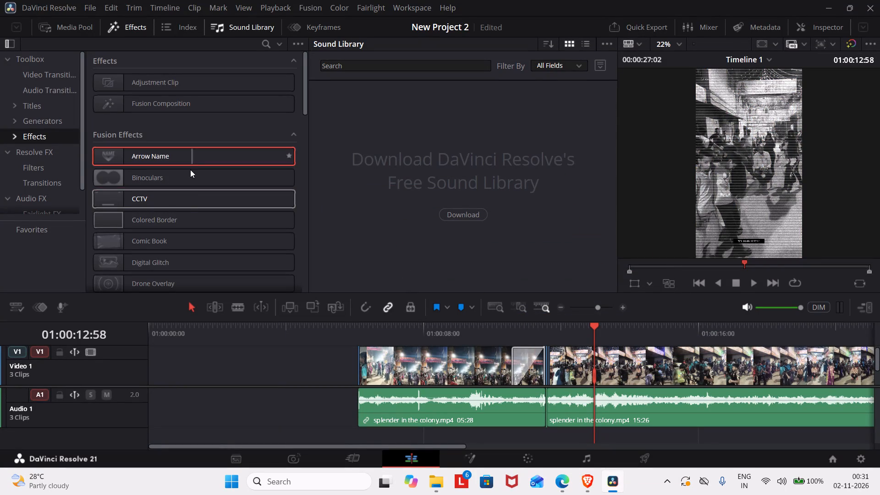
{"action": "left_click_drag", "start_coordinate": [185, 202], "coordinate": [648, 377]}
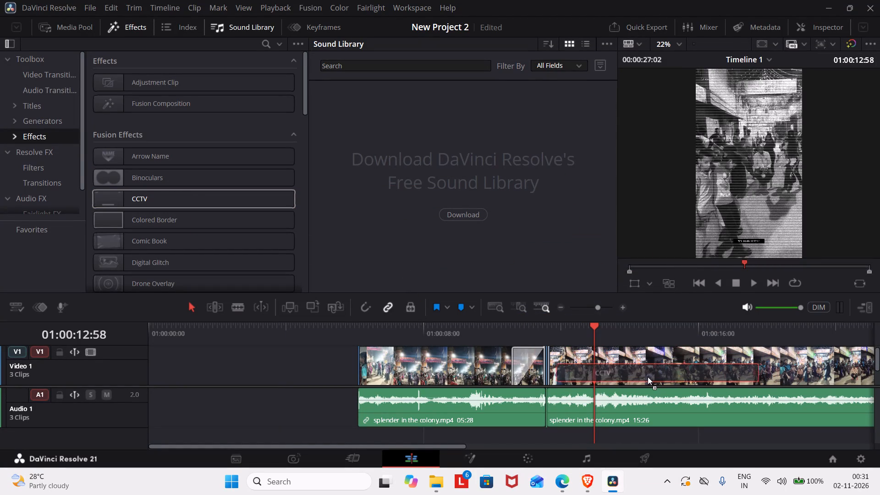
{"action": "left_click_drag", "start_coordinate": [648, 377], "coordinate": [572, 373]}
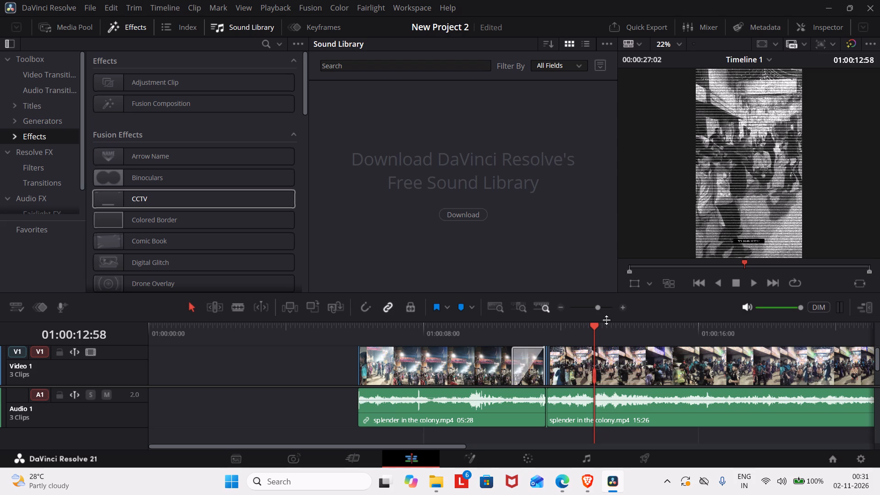
Play from within the Burn Away transition through the longer piece to review the CCTV look.
{"action": "left_click_drag", "start_coordinate": [596, 325], "coordinate": [529, 339]}
{"action": "key", "text": "space"}
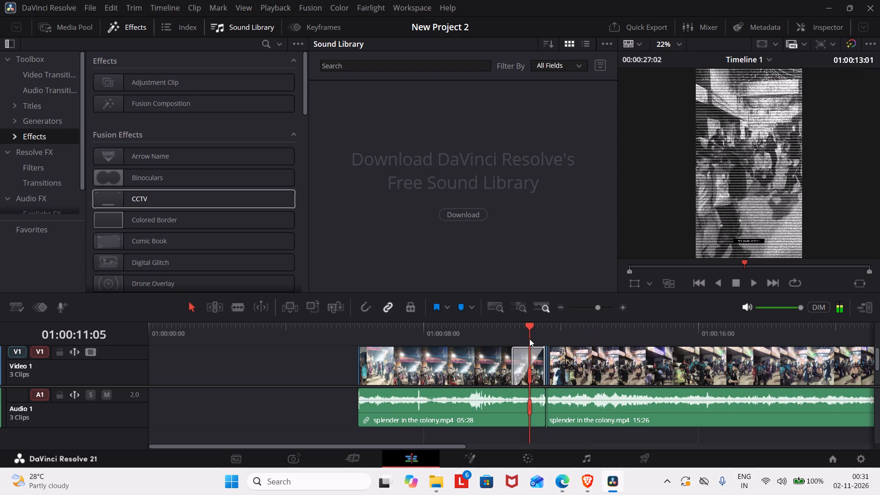
{"action": "key", "text": "space"}
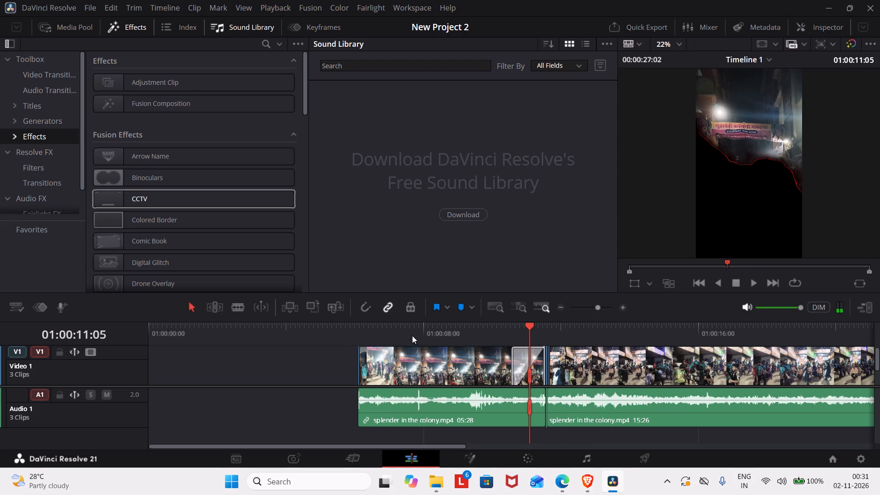
{"action": "key", "text": "space"}
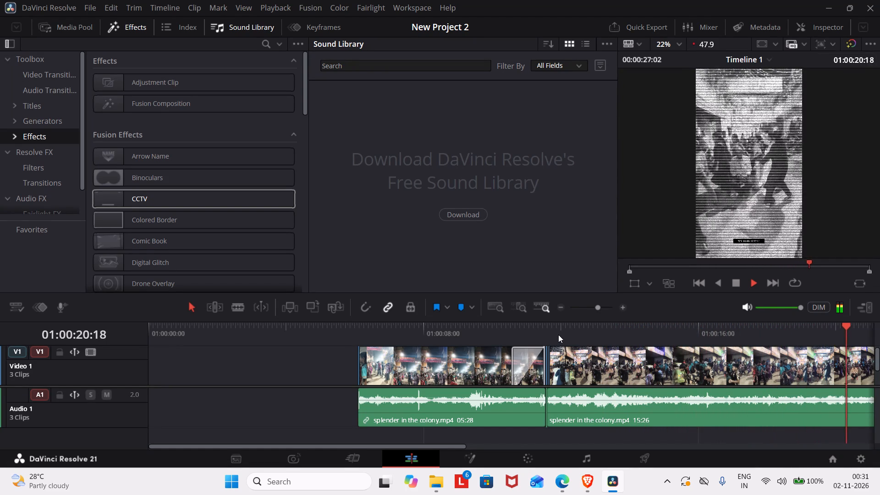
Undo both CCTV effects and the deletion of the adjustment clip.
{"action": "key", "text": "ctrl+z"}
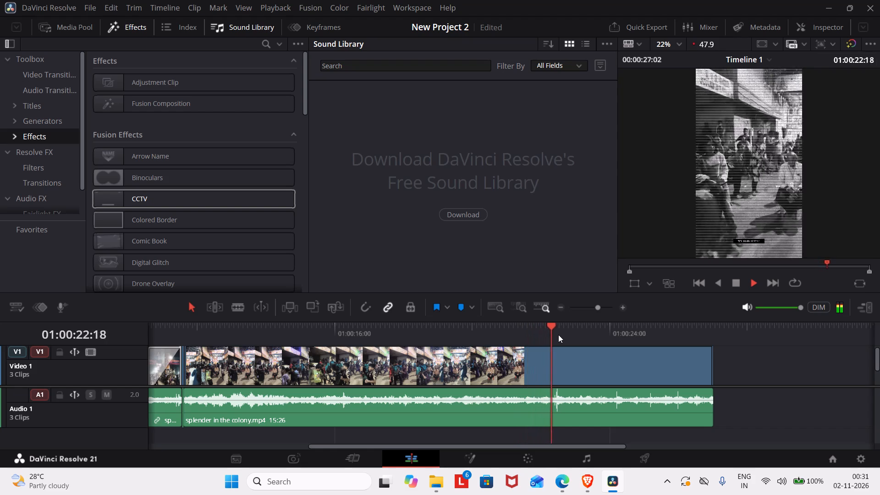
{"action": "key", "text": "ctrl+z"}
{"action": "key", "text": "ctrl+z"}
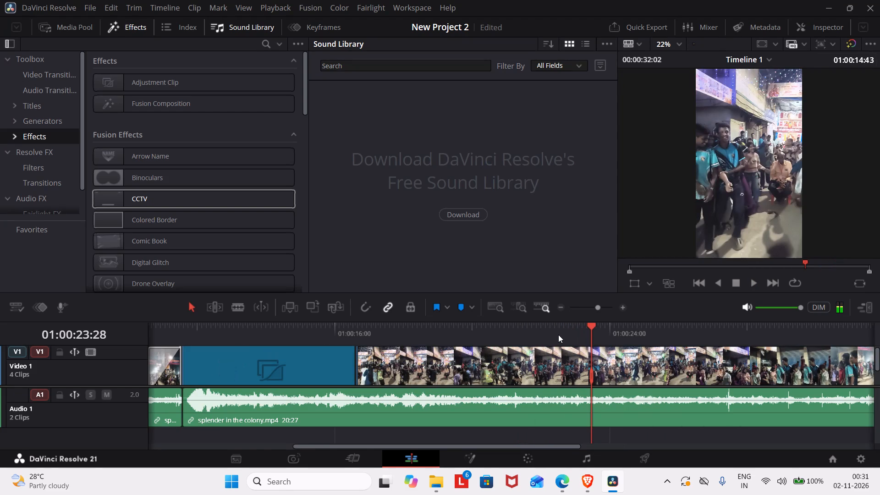
Delete the adjustment clip between the two pieces on Video 1, closing the gap.
{"action": "left_click", "coordinate": [268, 375]}
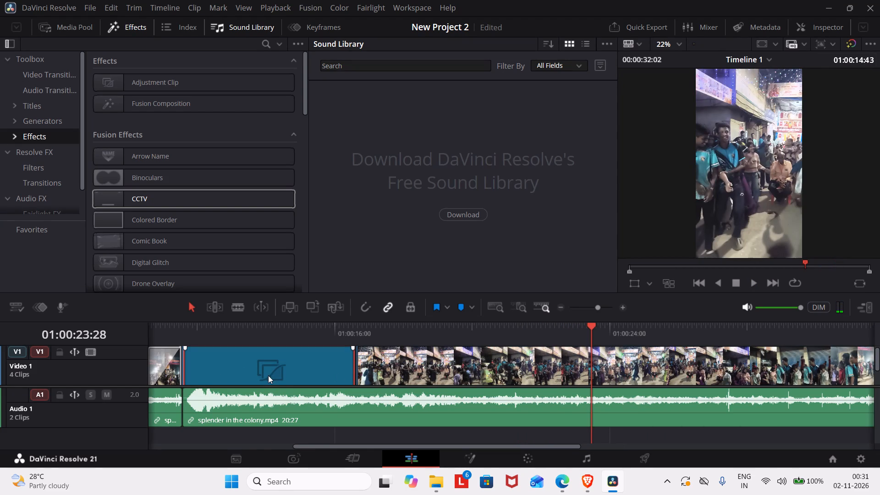
{"action": "key", "text": "Delete"}
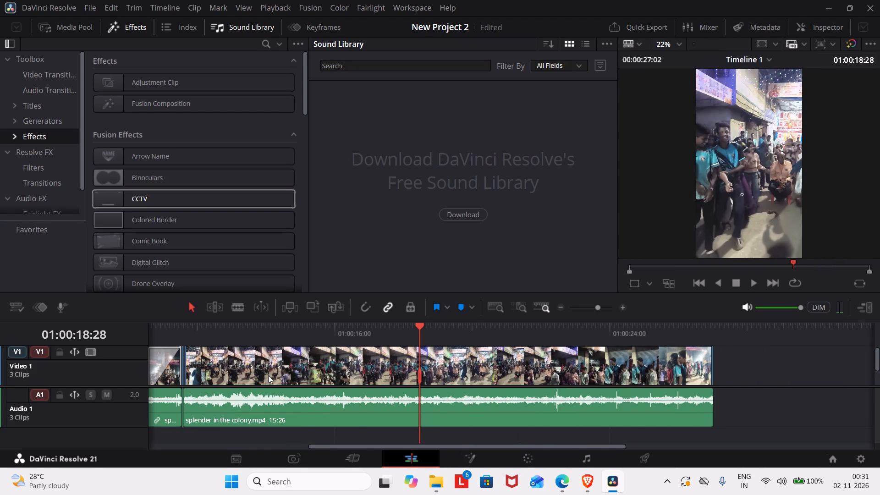
Play from the middle of the shorter piece through the Burn Away transition and into the longer piece.
{"action": "scroll", "coordinate": [268, 375], "scroll_direction": "right", "scroll_amount": 8}
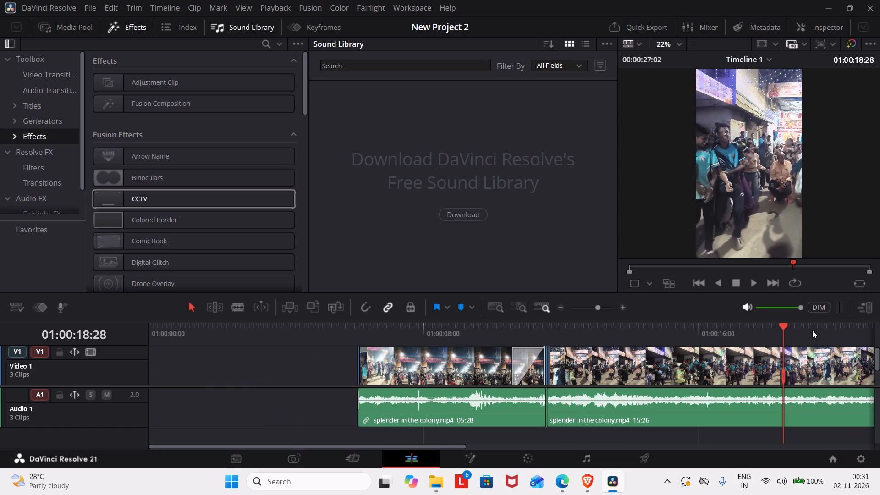
{"action": "left_click_drag", "start_coordinate": [787, 326], "coordinate": [450, 353]}
{"action": "key", "text": "space"}
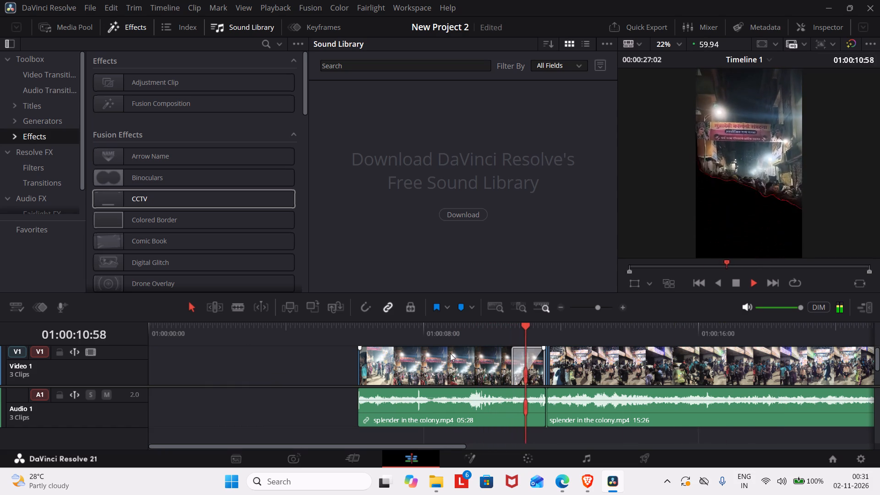
{"action": "key", "text": "space"}
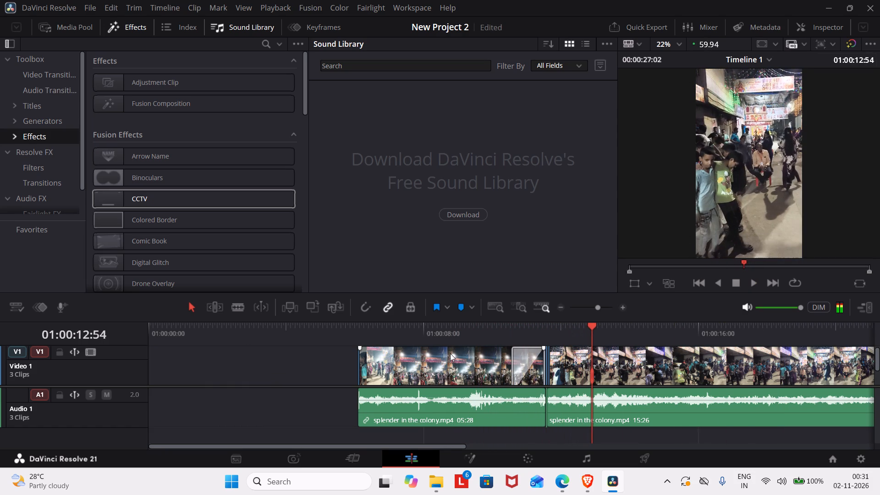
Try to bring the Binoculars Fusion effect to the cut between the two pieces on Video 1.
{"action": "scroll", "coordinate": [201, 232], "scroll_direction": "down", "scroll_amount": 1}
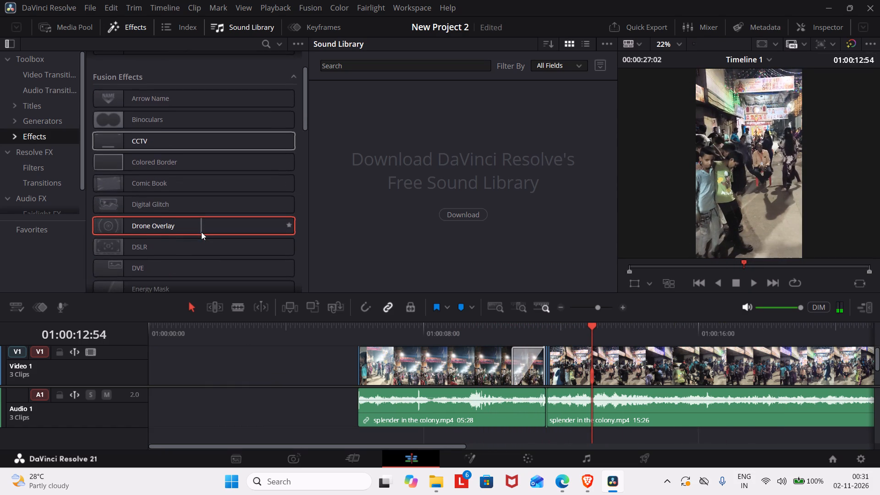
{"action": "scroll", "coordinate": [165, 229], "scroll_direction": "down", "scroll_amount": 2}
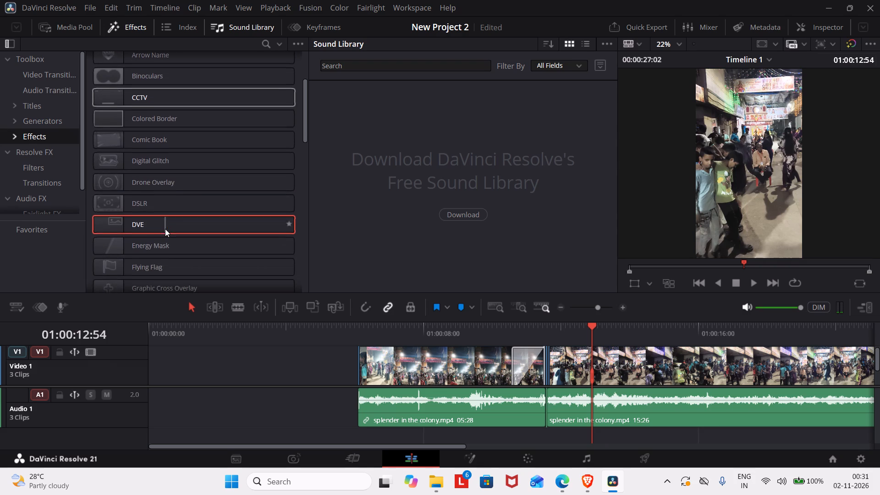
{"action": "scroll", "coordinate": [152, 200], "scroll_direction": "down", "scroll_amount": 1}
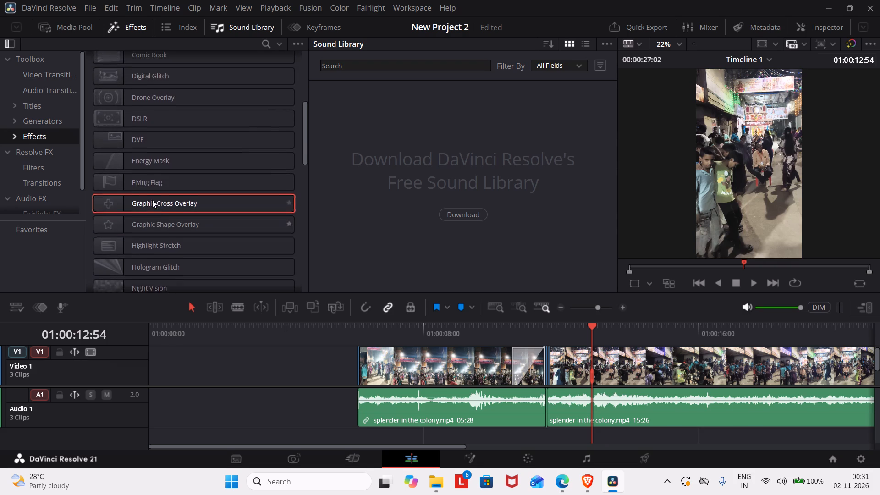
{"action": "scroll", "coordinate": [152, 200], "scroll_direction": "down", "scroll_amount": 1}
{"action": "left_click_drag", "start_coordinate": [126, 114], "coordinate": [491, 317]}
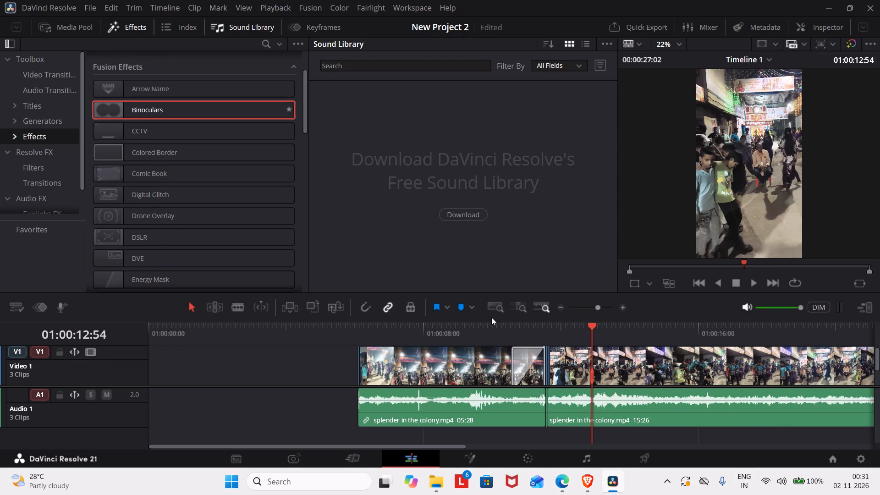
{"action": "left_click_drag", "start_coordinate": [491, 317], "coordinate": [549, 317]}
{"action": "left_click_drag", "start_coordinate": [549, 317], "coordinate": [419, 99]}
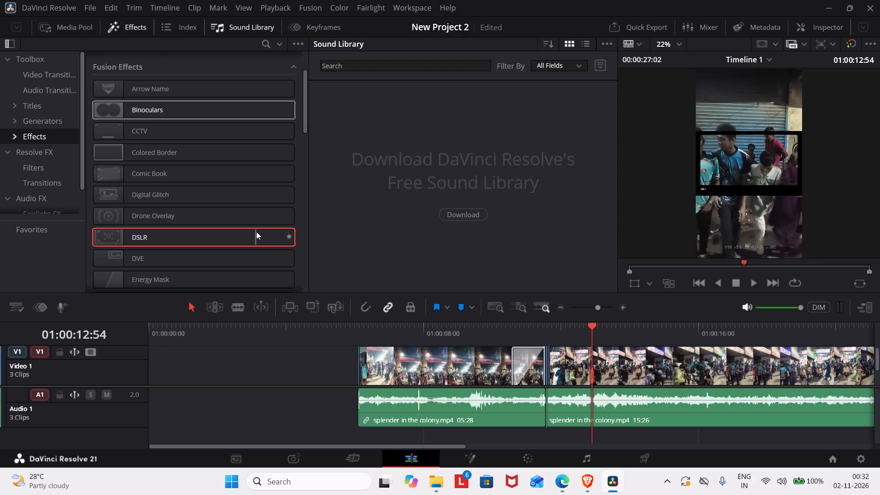
Browse the remaining Fusion and Krokodove effects, and the Resolve FX blur effects including CineFocus and Box Blur.
{"action": "scroll", "coordinate": [241, 202], "scroll_direction": "down", "scroll_amount": 1}
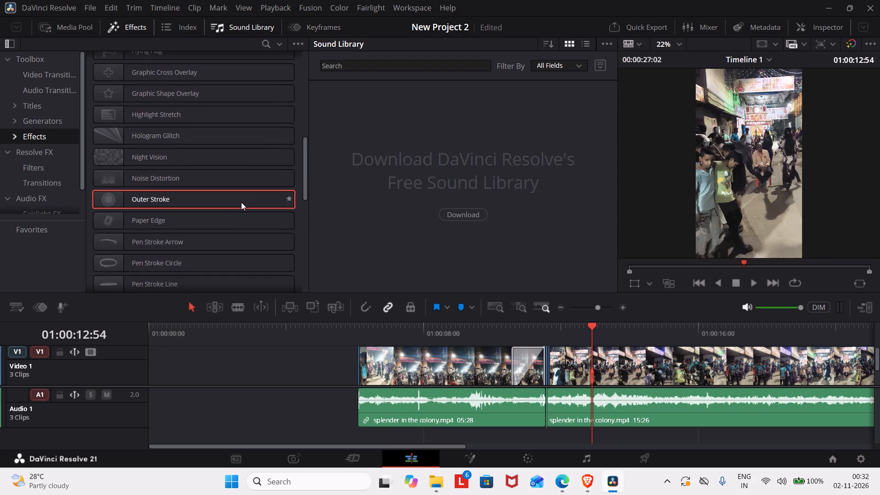
{"action": "scroll", "coordinate": [241, 202], "scroll_direction": "down", "scroll_amount": 3}
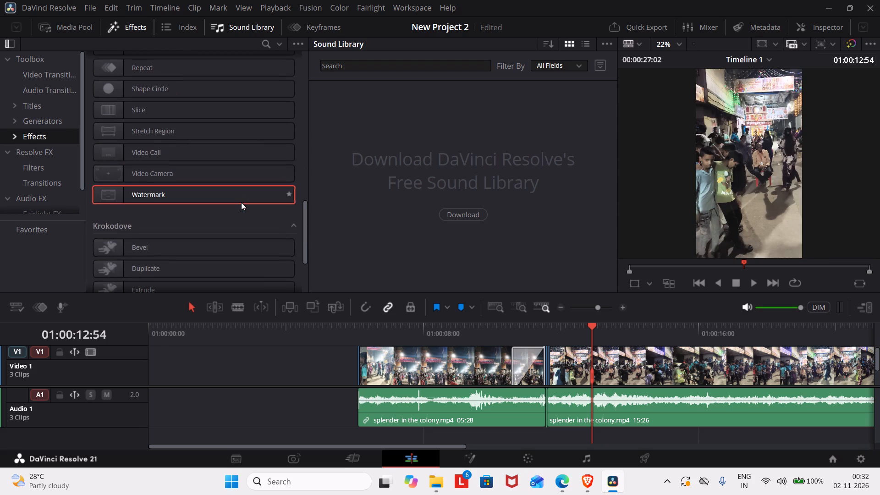
{"action": "scroll", "coordinate": [205, 197], "scroll_direction": "down", "scroll_amount": 1}
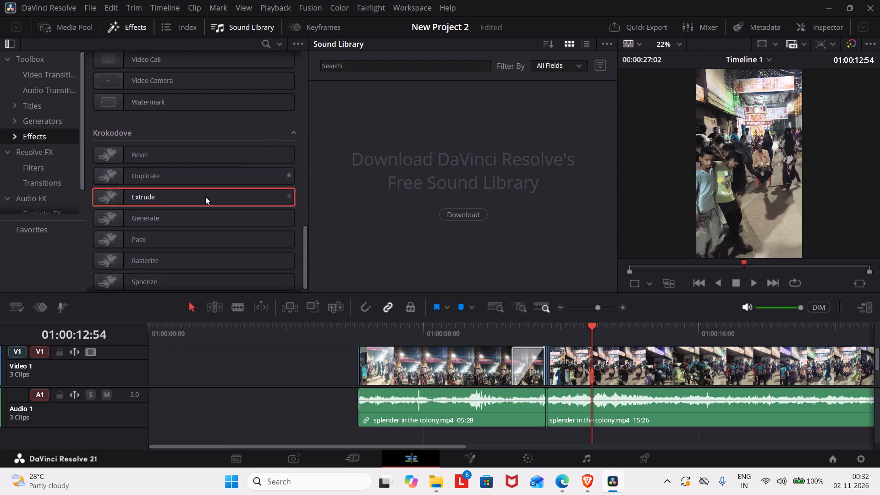
{"action": "scroll", "coordinate": [205, 197], "scroll_direction": "down", "scroll_amount": 2}
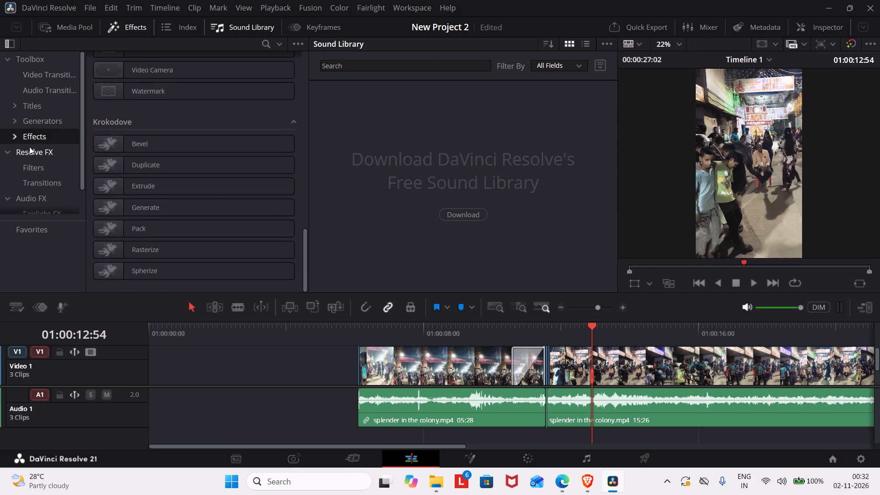
{"action": "left_click", "coordinate": [29, 148]}
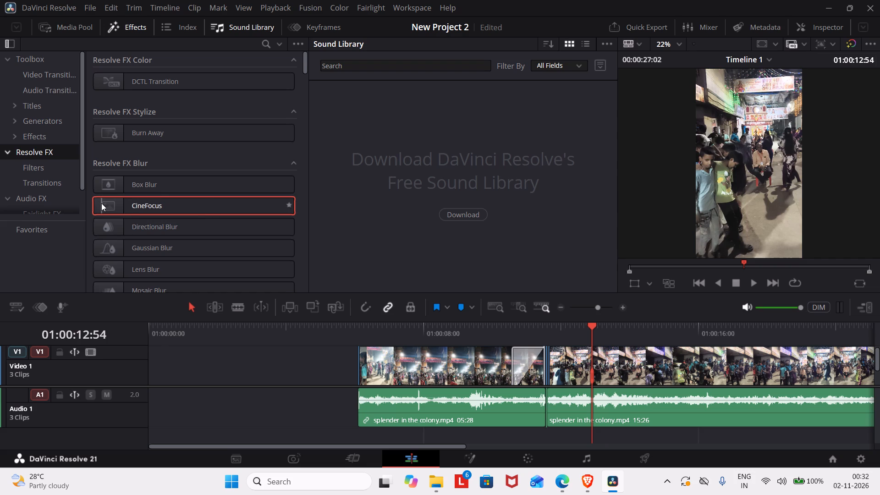
{"action": "left_click", "coordinate": [147, 203]}
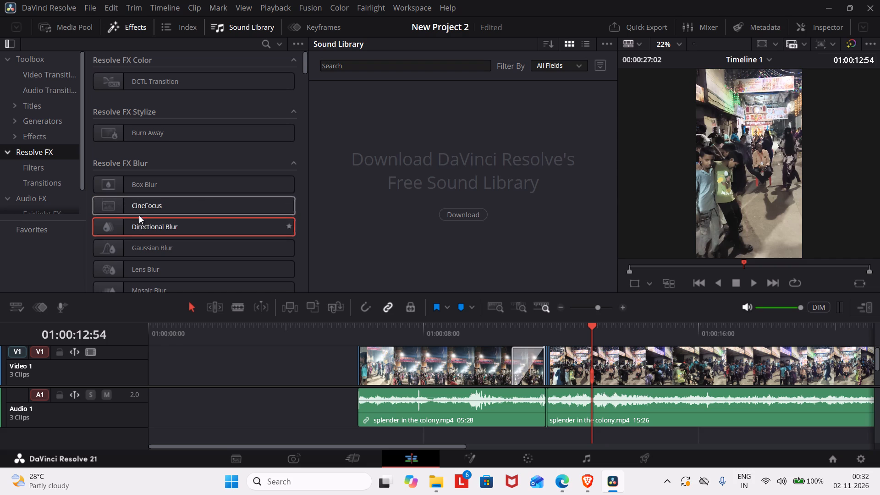
{"action": "left_click", "coordinate": [114, 180]}
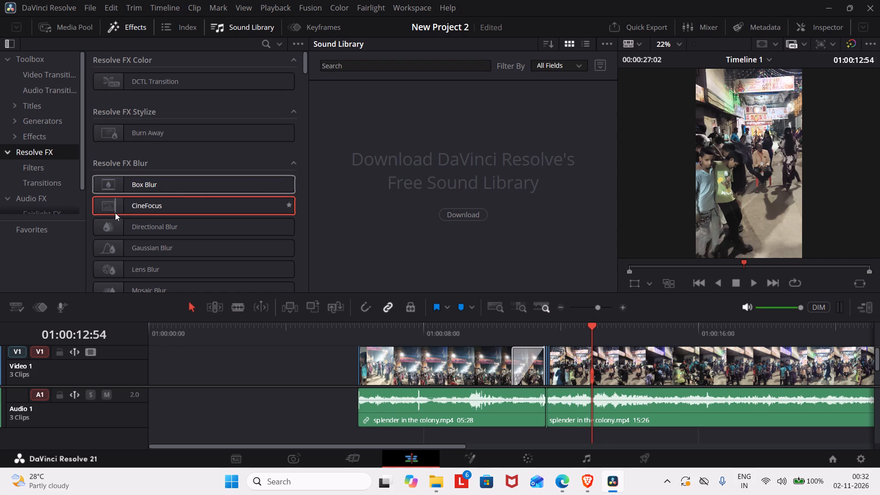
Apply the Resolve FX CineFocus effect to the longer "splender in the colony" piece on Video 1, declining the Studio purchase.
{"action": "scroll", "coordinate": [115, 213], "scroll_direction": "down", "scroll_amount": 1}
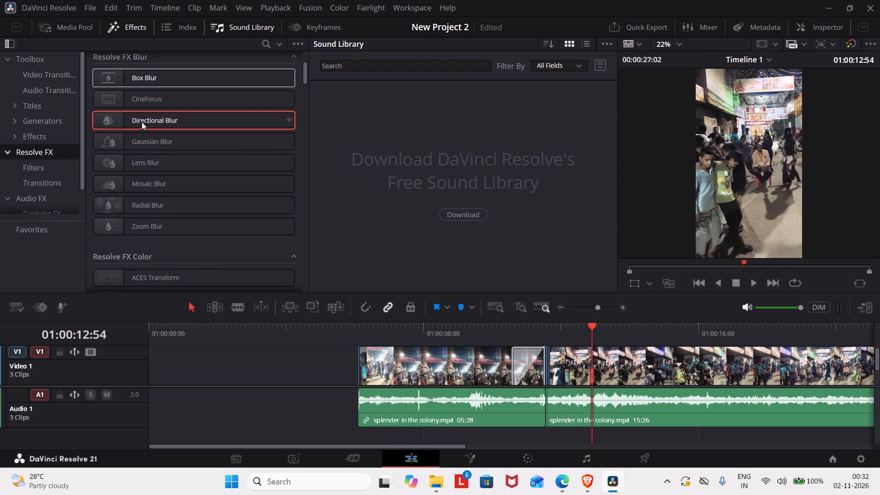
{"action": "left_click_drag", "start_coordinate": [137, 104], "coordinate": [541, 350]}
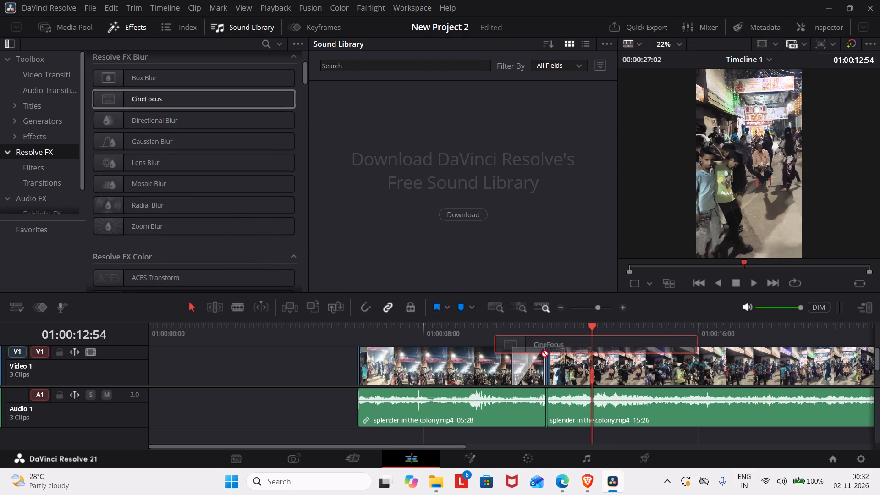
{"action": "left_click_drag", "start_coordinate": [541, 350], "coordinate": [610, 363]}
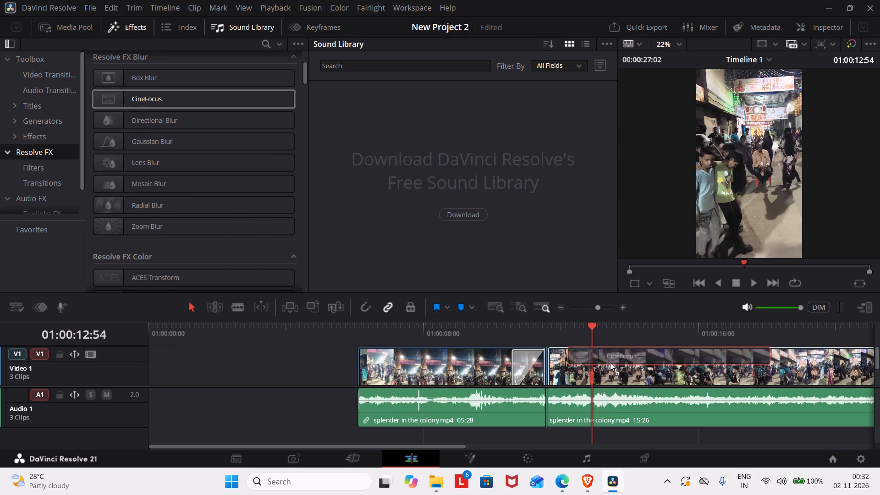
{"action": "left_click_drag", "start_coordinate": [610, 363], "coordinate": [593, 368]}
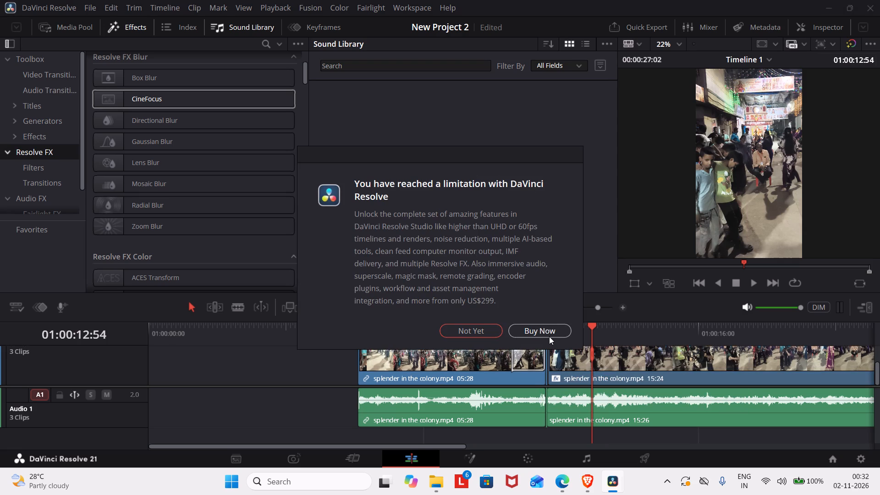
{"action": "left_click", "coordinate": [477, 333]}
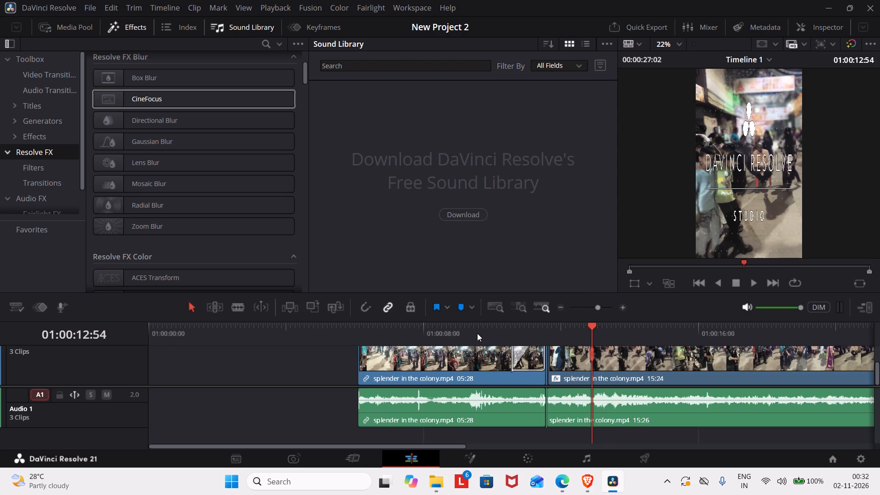
Play from 01:00:10:08 in the shorter piece through the Burn Away transition to review CineFocus on the longer piece.
{"action": "key", "text": "space"}
{"action": "left_click_drag", "start_coordinate": [591, 324], "coordinate": [497, 332]}
{"action": "key", "text": "space"}
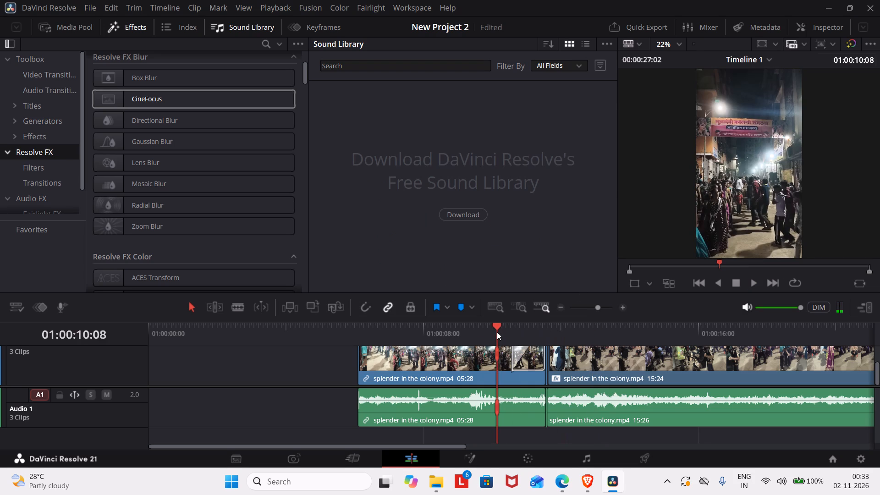
{"action": "key", "text": "space"}
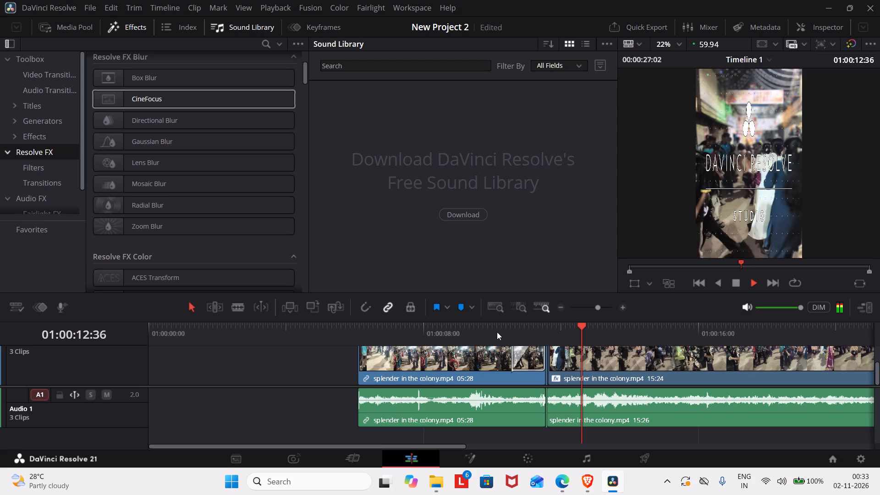
{"action": "key", "text": "space"}
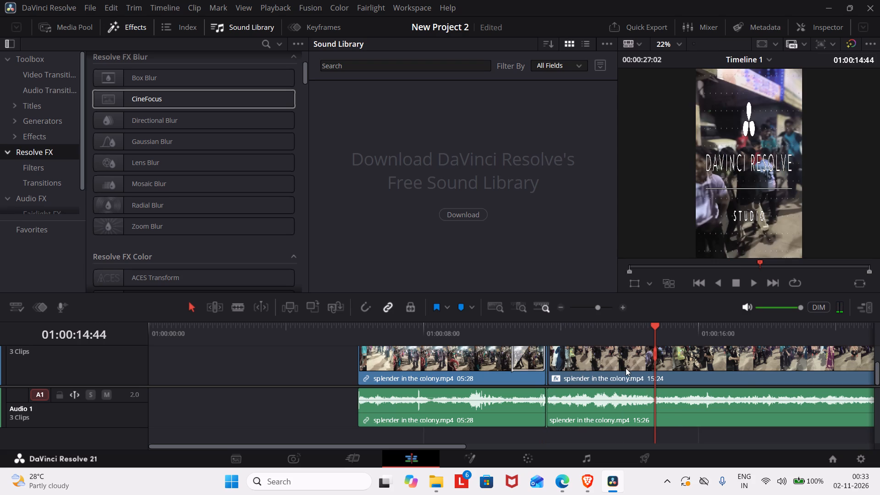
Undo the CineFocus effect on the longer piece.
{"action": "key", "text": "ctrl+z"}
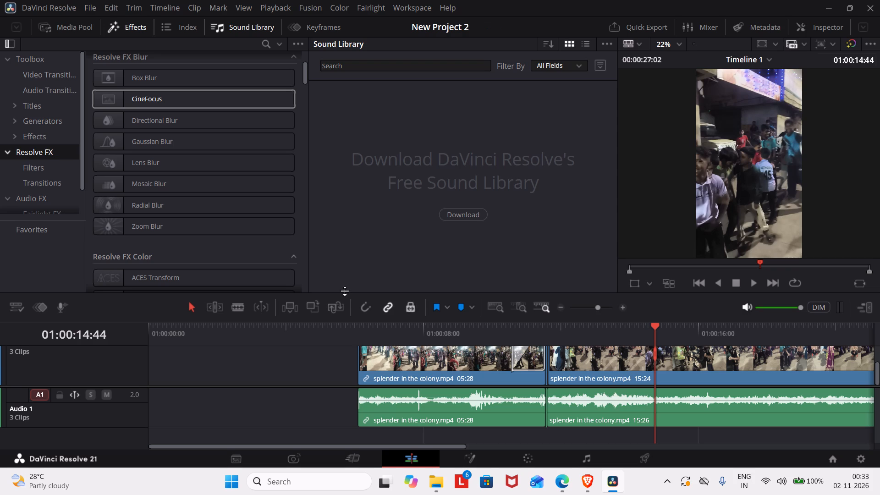
Browse the Resolve FX Color, Film Emulation, Generate, Key, Light and Revival effects, previewing several such as Split Tone and Grid.
{"action": "scroll", "coordinate": [207, 236], "scroll_direction": "down", "scroll_amount": 1}
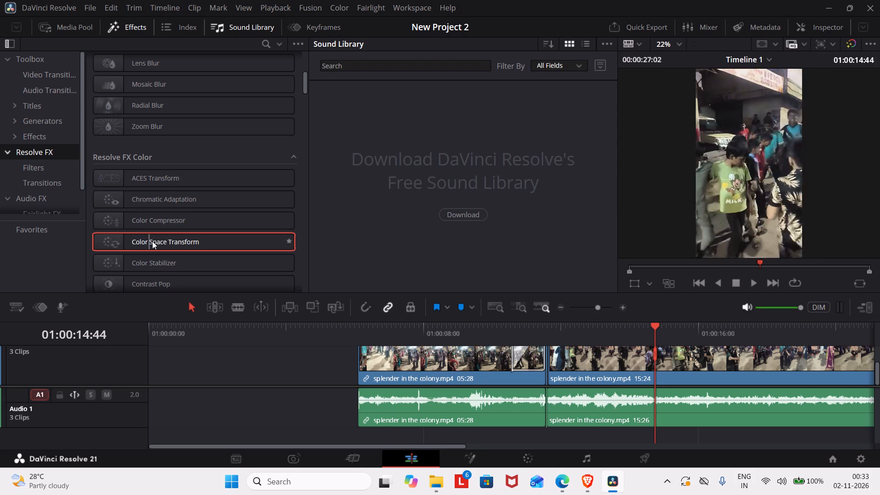
{"action": "scroll", "coordinate": [171, 242], "scroll_direction": "down", "scroll_amount": 1}
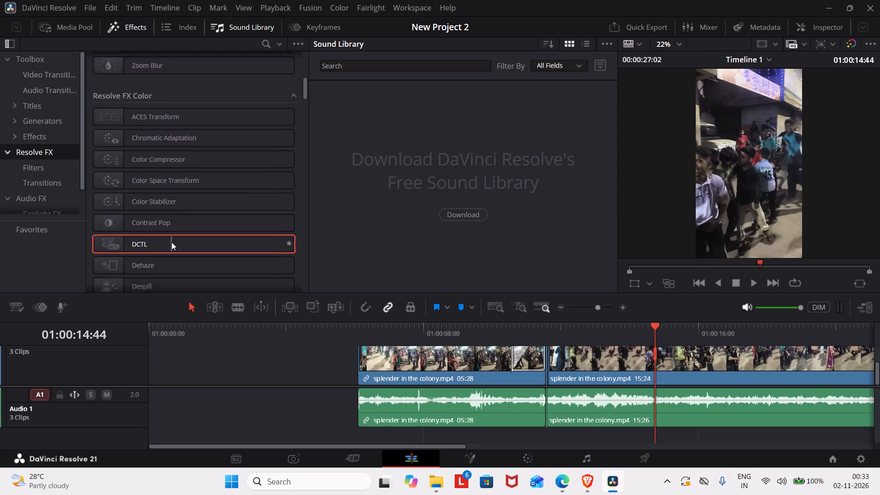
{"action": "scroll", "coordinate": [171, 242], "scroll_direction": "down", "scroll_amount": 1}
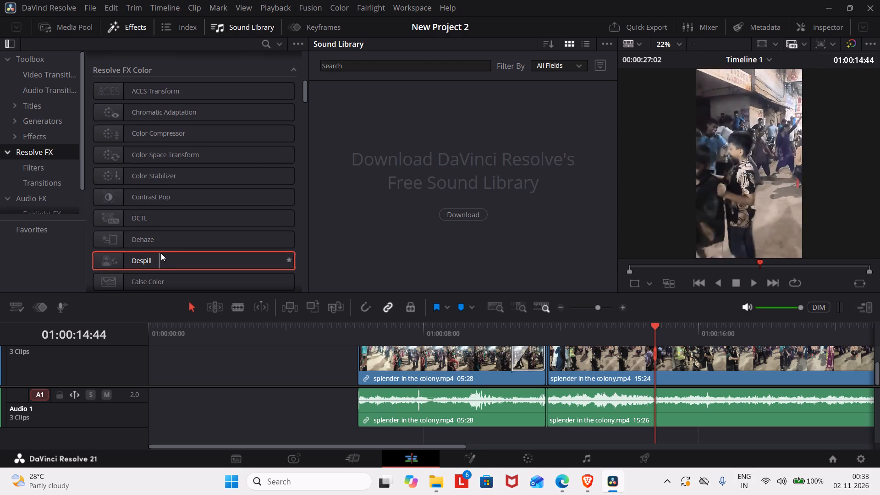
{"action": "scroll", "coordinate": [194, 252], "scroll_direction": "down", "scroll_amount": 1}
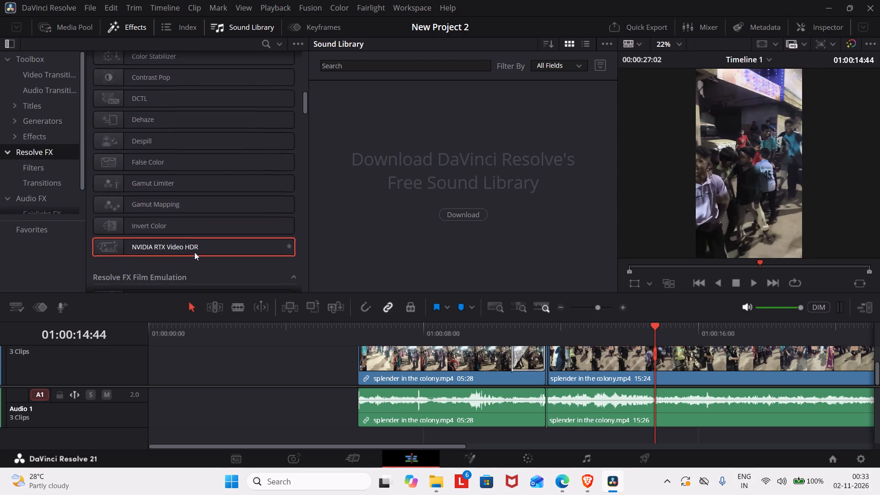
{"action": "scroll", "coordinate": [194, 252], "scroll_direction": "down", "scroll_amount": 2}
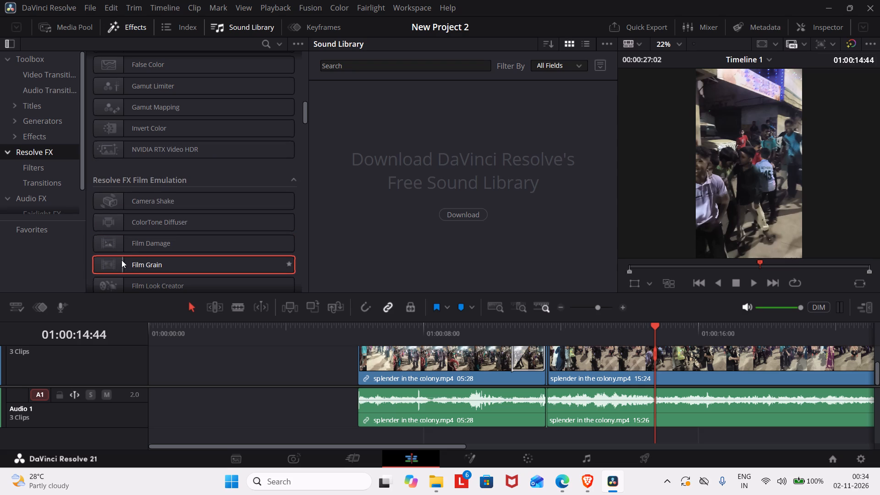
{"action": "scroll", "coordinate": [122, 260], "scroll_direction": "down", "scroll_amount": 1}
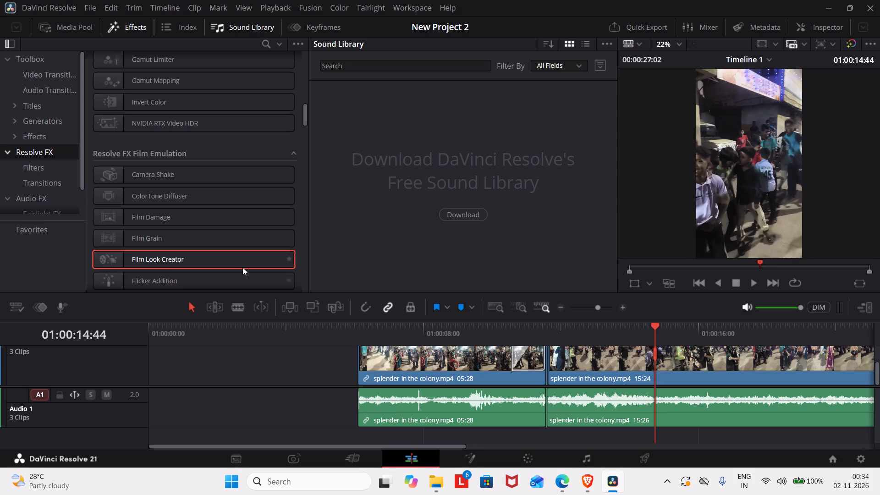
{"action": "scroll", "coordinate": [243, 266], "scroll_direction": "down", "scroll_amount": 1}
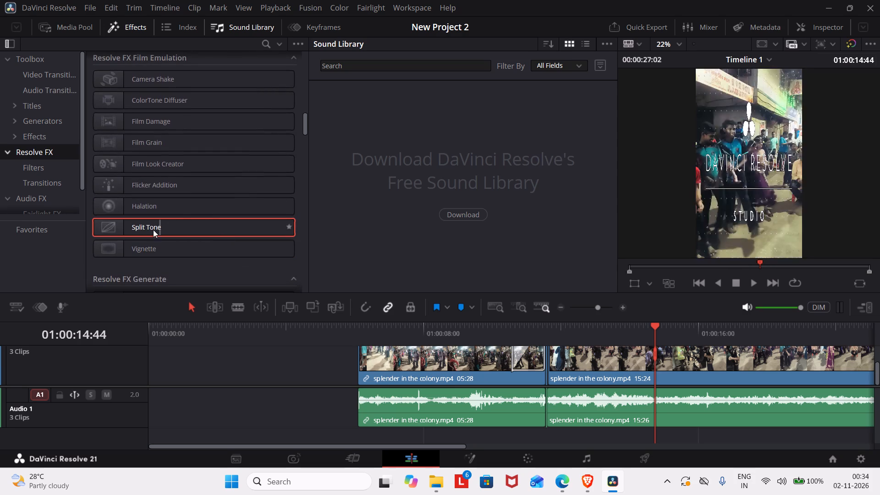
{"action": "scroll", "coordinate": [127, 229], "scroll_direction": "down", "scroll_amount": 1}
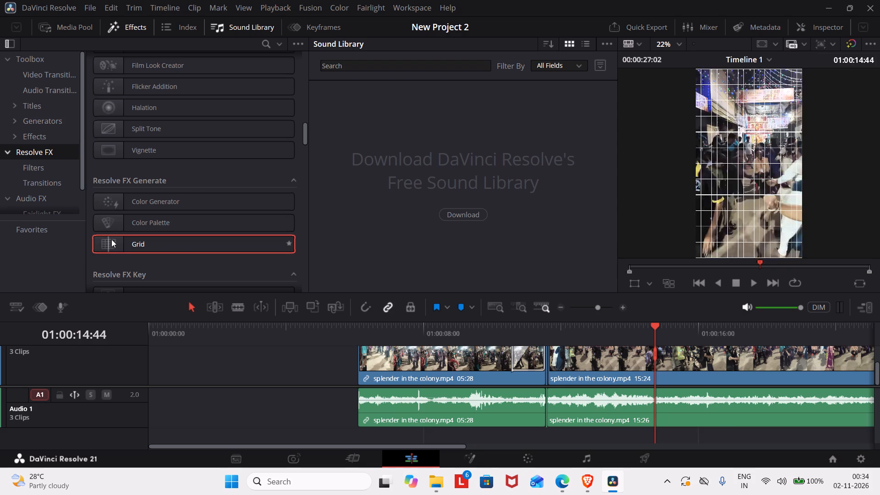
{"action": "scroll", "coordinate": [206, 240], "scroll_direction": "down", "scroll_amount": 1}
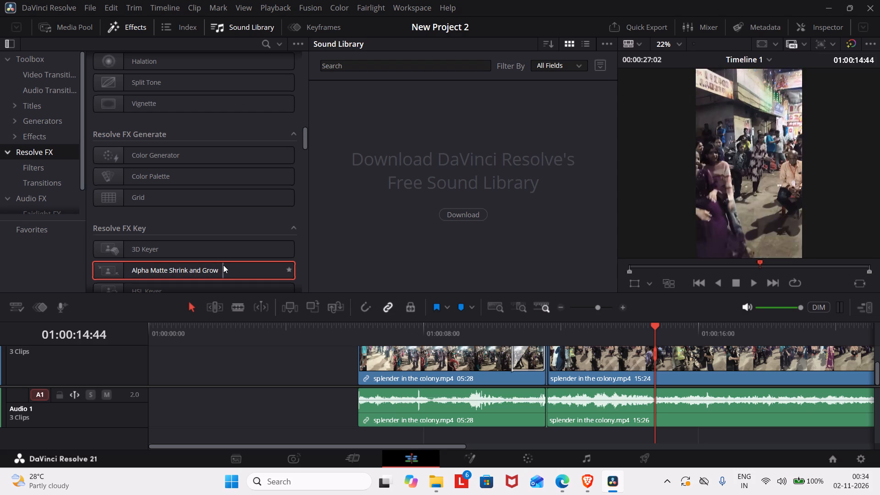
{"action": "scroll", "coordinate": [223, 265], "scroll_direction": "down", "scroll_amount": 2}
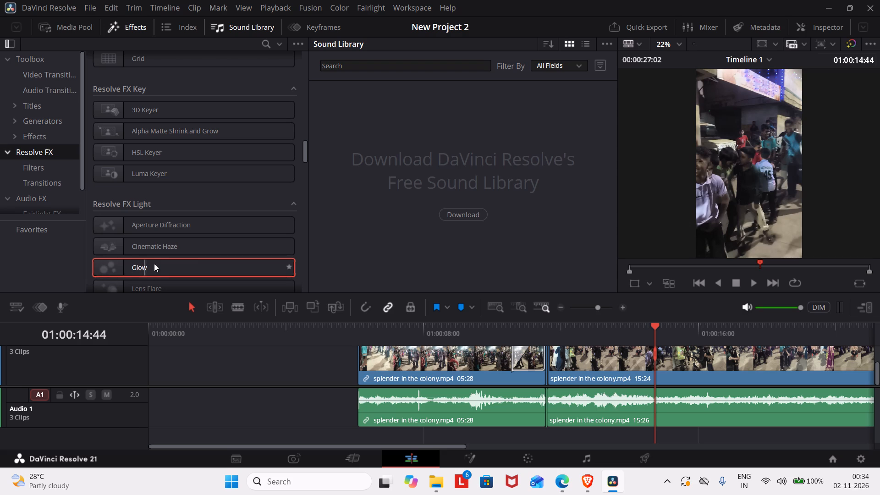
{"action": "scroll", "coordinate": [182, 264], "scroll_direction": "down", "scroll_amount": 1}
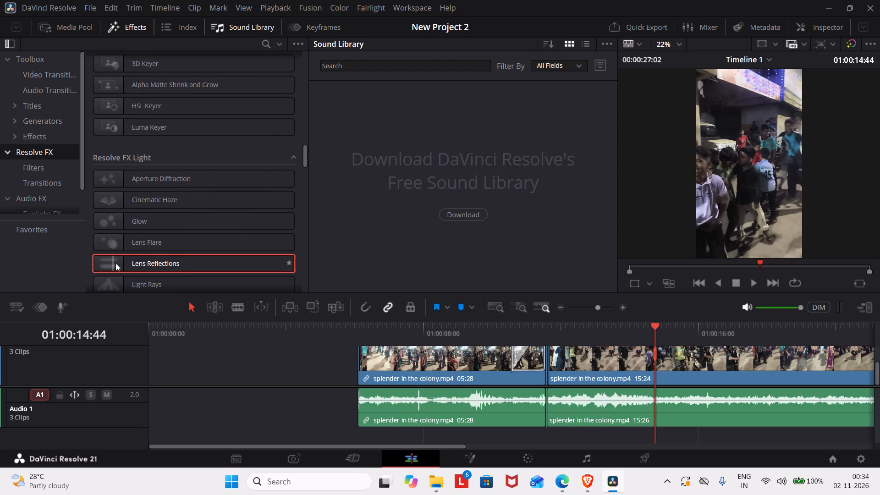
{"action": "scroll", "coordinate": [177, 247], "scroll_direction": "down", "scroll_amount": 3}
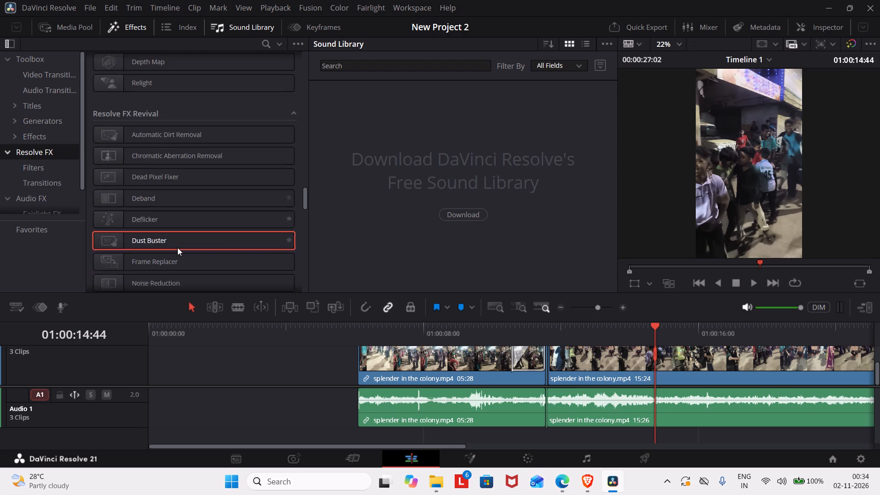
{"action": "scroll", "coordinate": [177, 247], "scroll_direction": "down", "scroll_amount": 2}
Go back over the Resolve FX Blur, Color and Film Emulation effects to choose one for the longer piece.
{"action": "scroll", "coordinate": [177, 247], "scroll_direction": "up", "scroll_amount": 9}
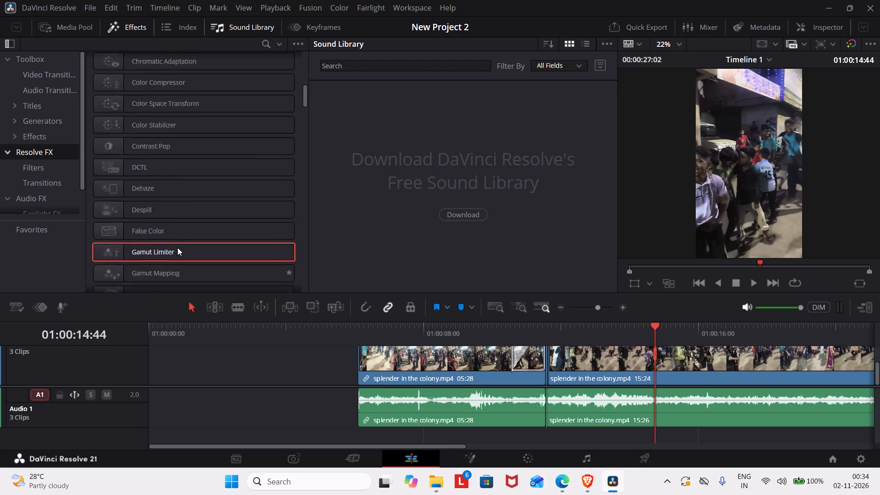
{"action": "scroll", "coordinate": [177, 247], "scroll_direction": "up", "scroll_amount": 1}
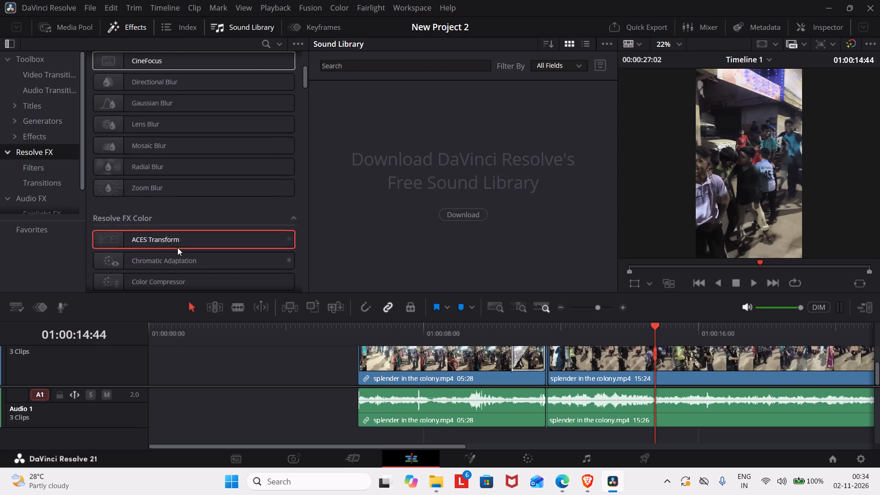
{"action": "scroll", "coordinate": [177, 247], "scroll_direction": "up", "scroll_amount": 1}
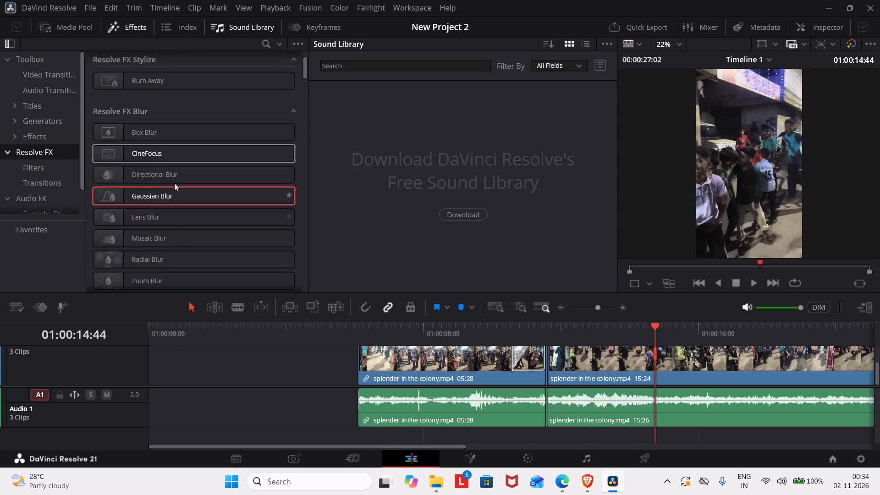
{"action": "scroll", "coordinate": [176, 225], "scroll_direction": "down", "scroll_amount": 1}
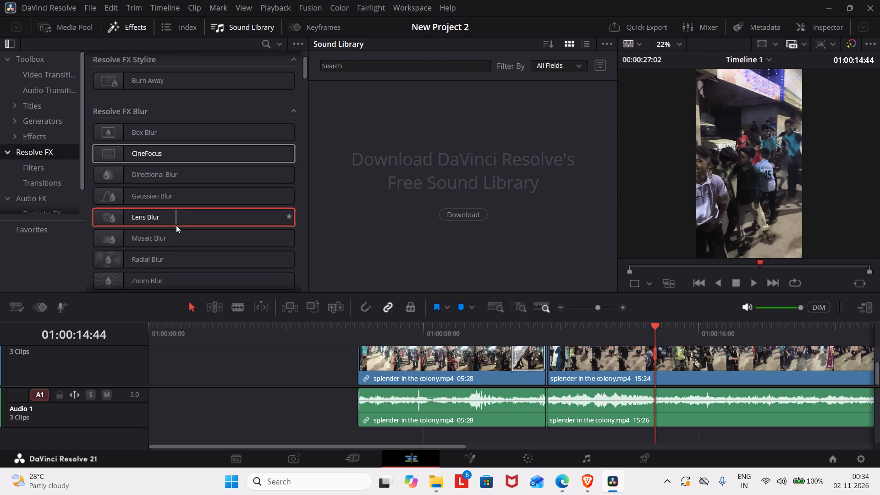
{"action": "scroll", "coordinate": [176, 225], "scroll_direction": "down", "scroll_amount": 7}
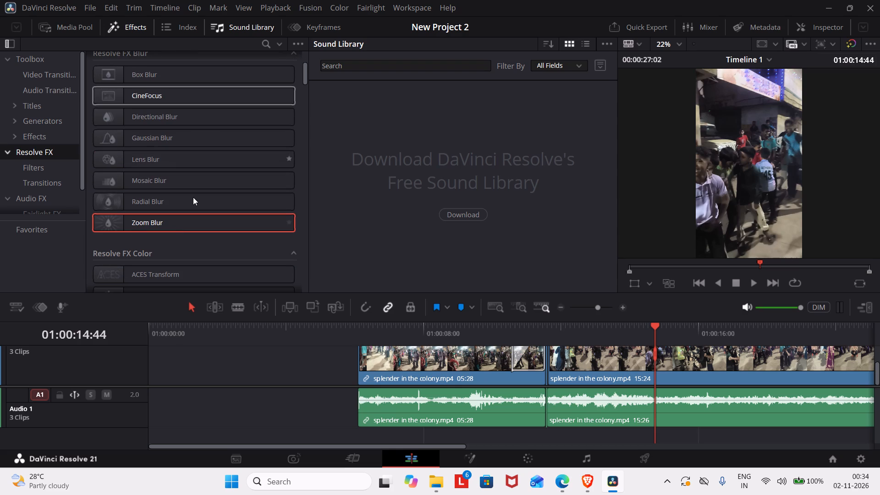
{"action": "scroll", "coordinate": [193, 197], "scroll_direction": "down", "scroll_amount": 1}
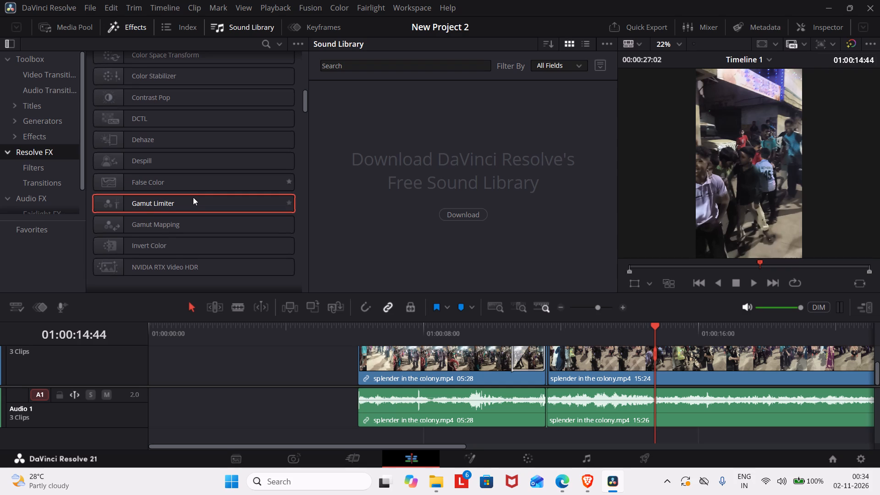
{"action": "scroll", "coordinate": [193, 197], "scroll_direction": "up", "scroll_amount": 2}
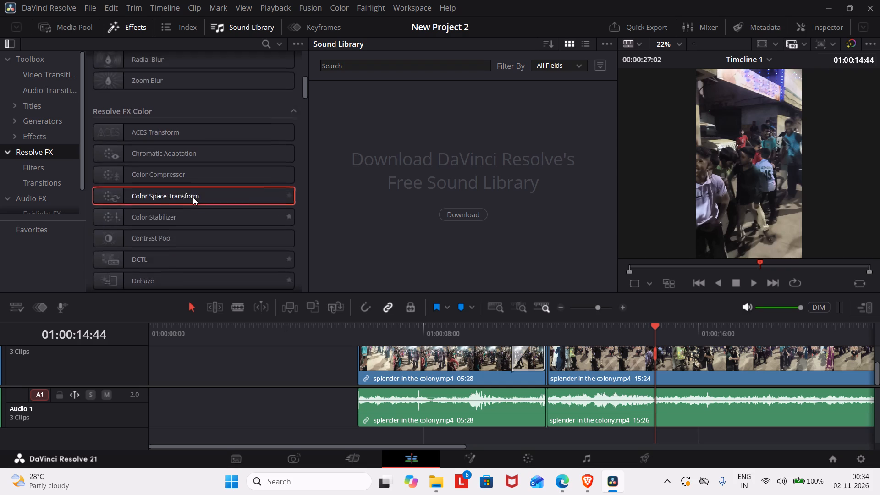
{"action": "scroll", "coordinate": [193, 197], "scroll_direction": "up", "scroll_amount": 1}
{"action": "scroll", "coordinate": [193, 197], "scroll_direction": "down", "scroll_amount": 1}
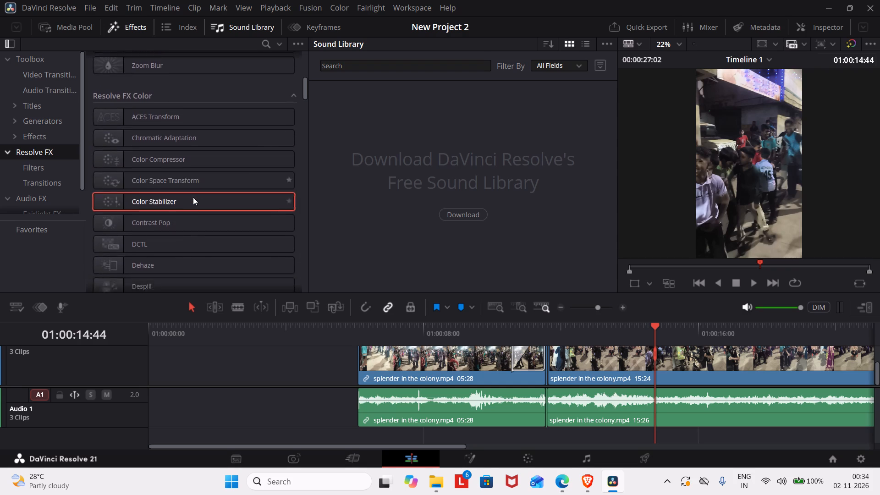
{"action": "scroll", "coordinate": [193, 197], "scroll_direction": "down", "scroll_amount": 1}
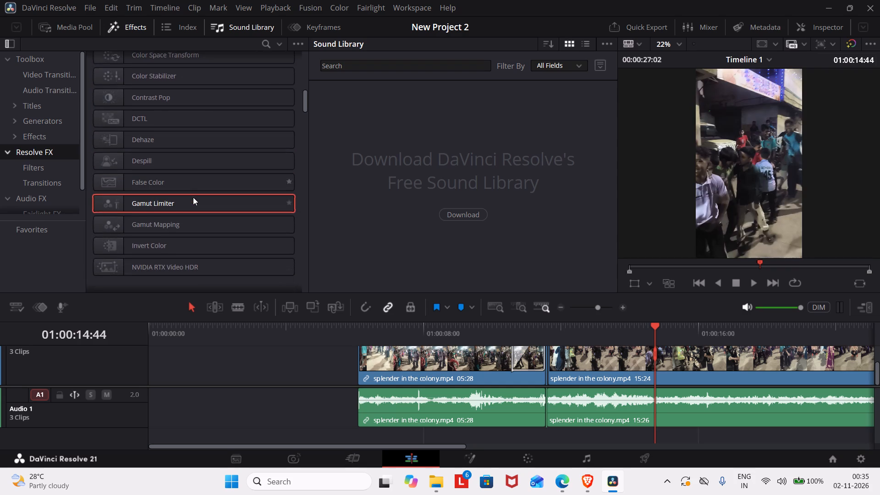
{"action": "scroll", "coordinate": [193, 197], "scroll_direction": "down", "scroll_amount": 3}
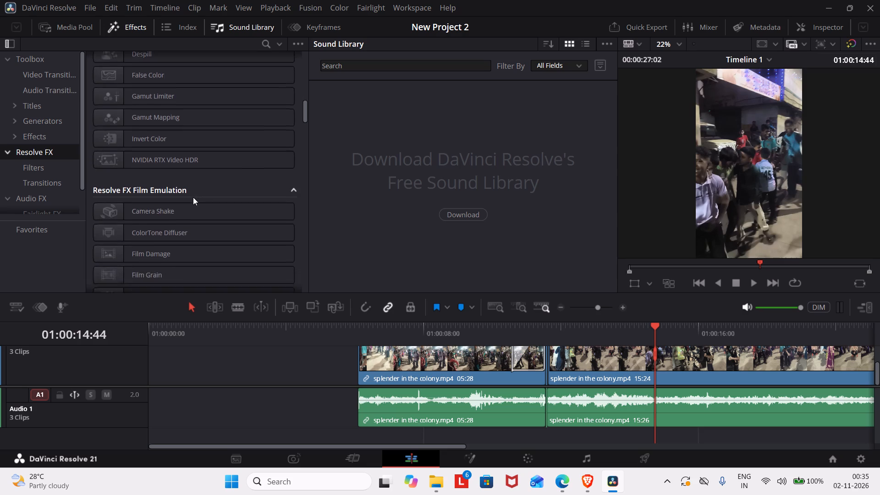
{"action": "scroll", "coordinate": [193, 197], "scroll_direction": "down", "scroll_amount": 2}
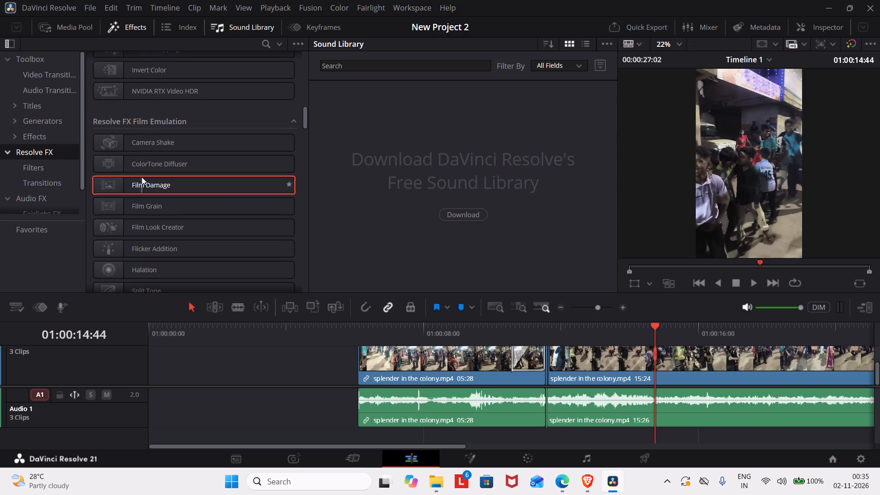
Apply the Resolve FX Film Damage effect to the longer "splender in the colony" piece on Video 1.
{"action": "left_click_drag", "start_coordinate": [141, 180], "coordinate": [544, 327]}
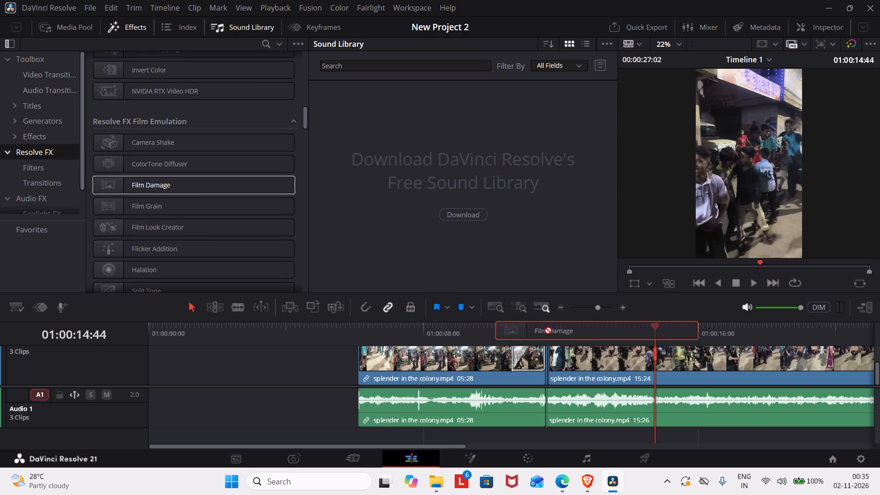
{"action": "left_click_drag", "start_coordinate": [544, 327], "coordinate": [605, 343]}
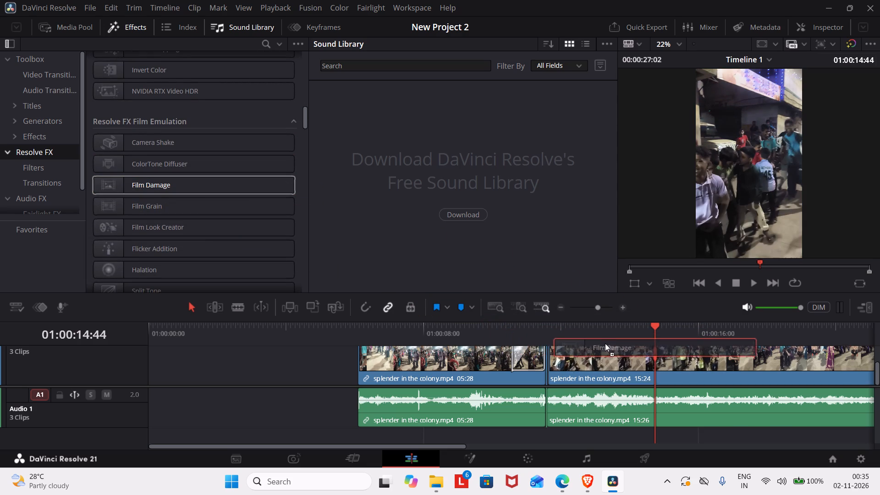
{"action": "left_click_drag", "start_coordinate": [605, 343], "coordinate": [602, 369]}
Play from near the end of the shorter piece through the longer piece to review Film Damage.
{"action": "left_click_drag", "start_coordinate": [654, 329], "coordinate": [536, 346]}
{"action": "key", "text": "space"}
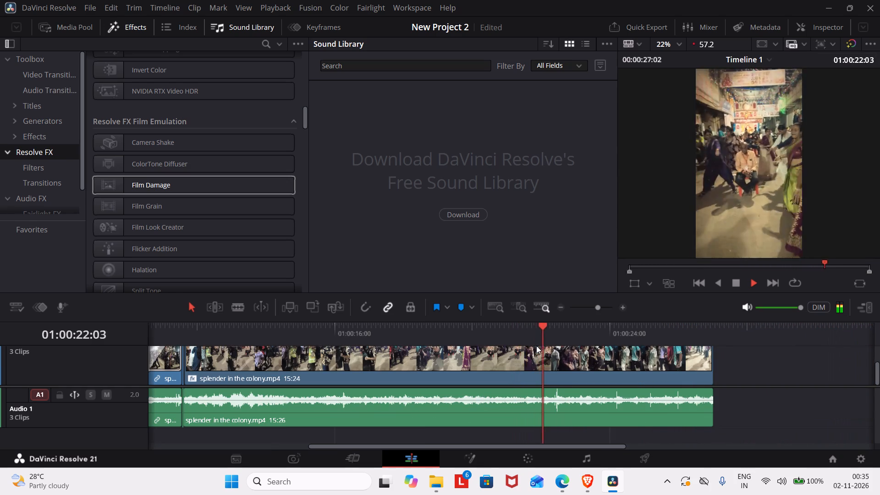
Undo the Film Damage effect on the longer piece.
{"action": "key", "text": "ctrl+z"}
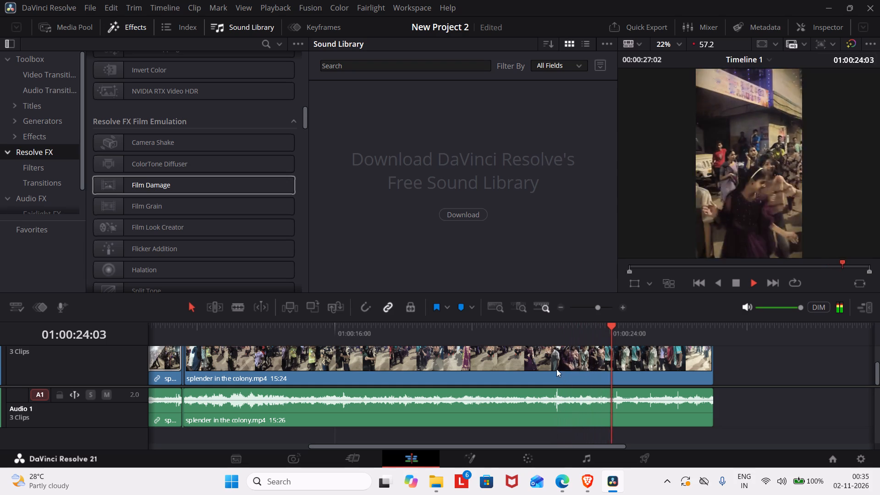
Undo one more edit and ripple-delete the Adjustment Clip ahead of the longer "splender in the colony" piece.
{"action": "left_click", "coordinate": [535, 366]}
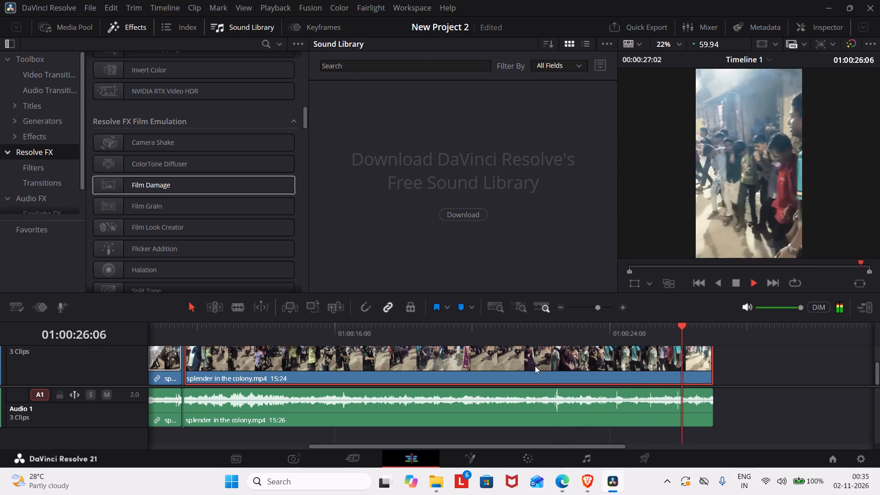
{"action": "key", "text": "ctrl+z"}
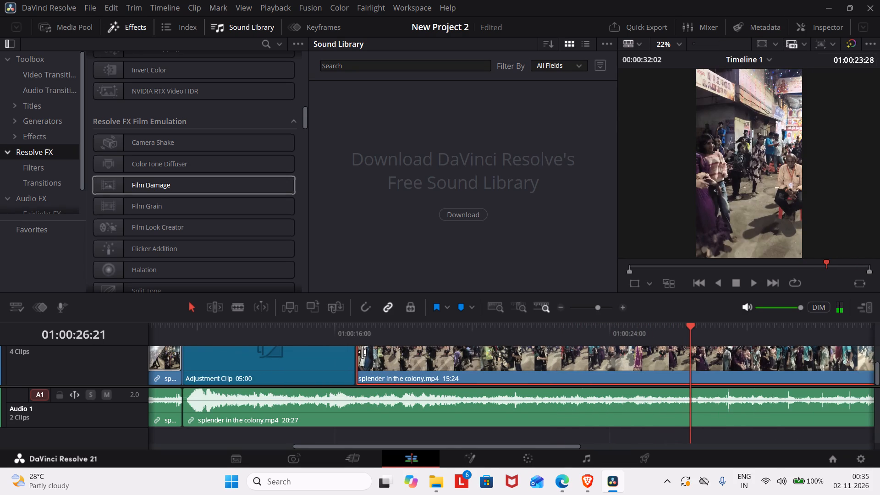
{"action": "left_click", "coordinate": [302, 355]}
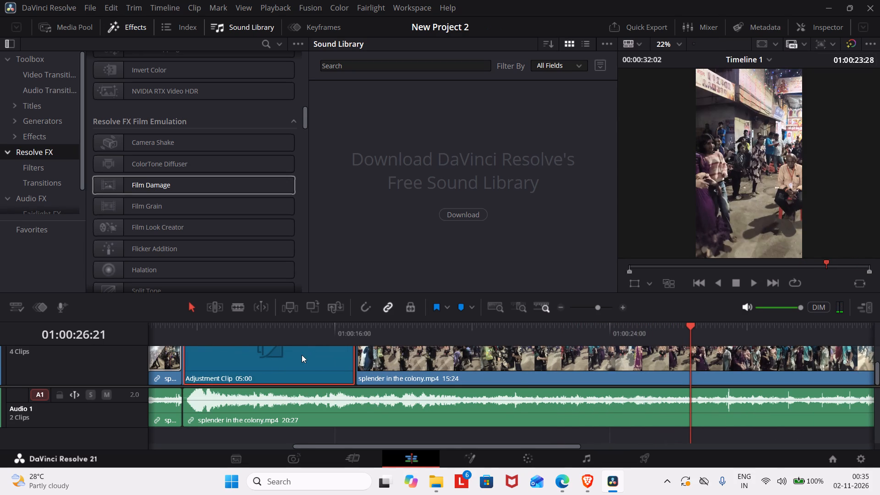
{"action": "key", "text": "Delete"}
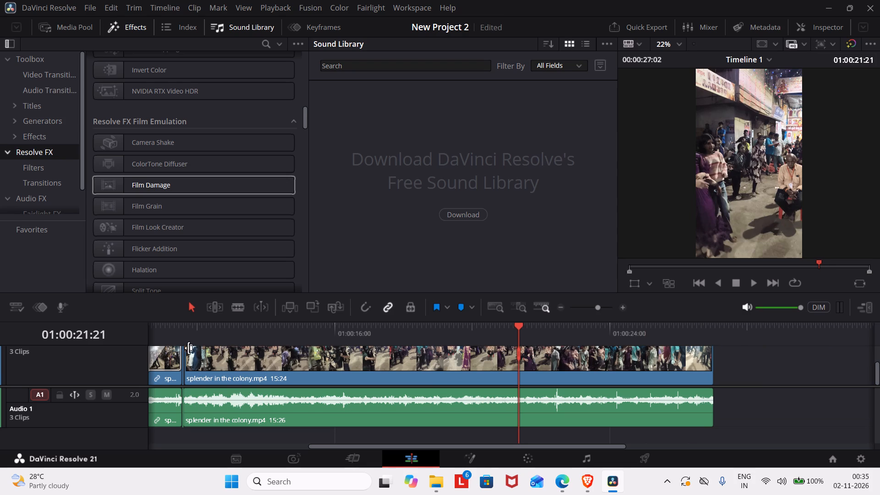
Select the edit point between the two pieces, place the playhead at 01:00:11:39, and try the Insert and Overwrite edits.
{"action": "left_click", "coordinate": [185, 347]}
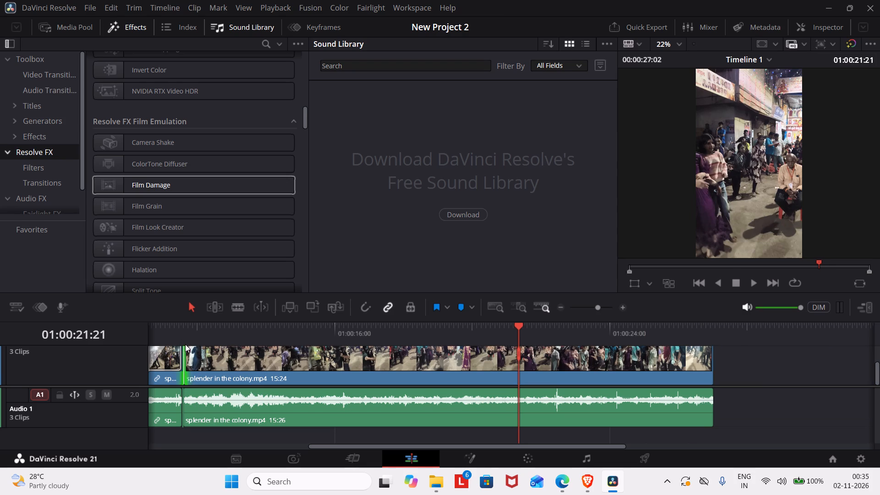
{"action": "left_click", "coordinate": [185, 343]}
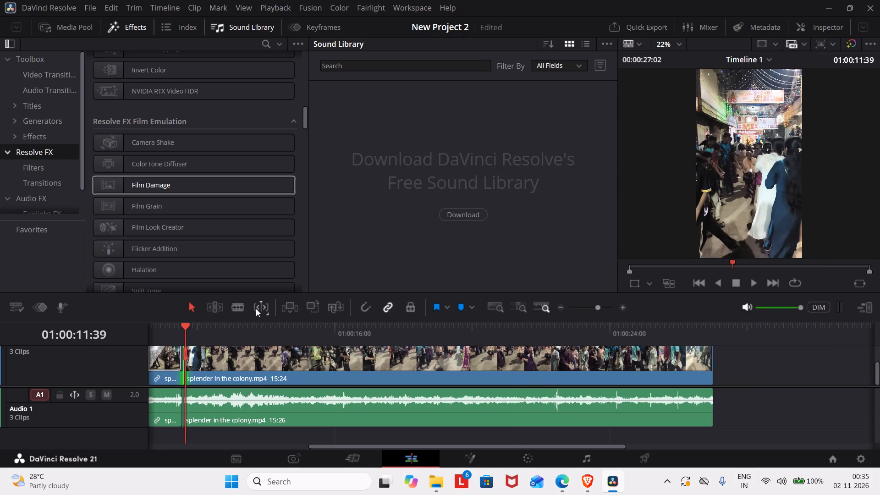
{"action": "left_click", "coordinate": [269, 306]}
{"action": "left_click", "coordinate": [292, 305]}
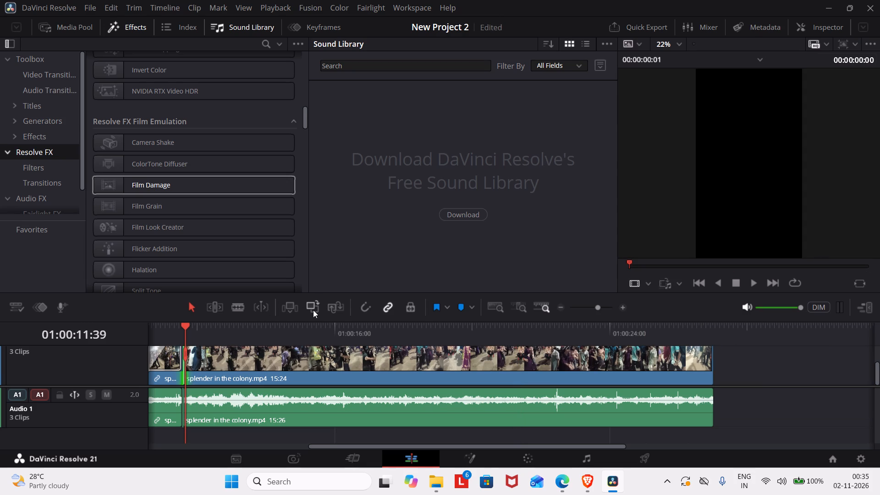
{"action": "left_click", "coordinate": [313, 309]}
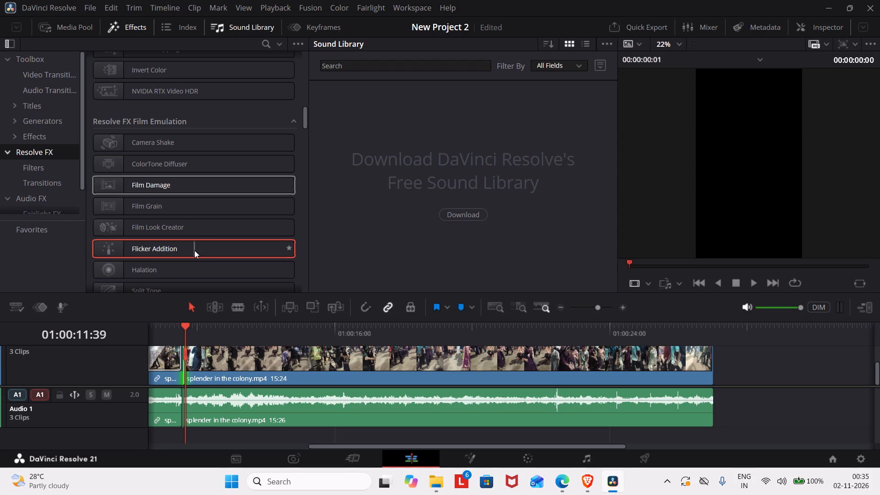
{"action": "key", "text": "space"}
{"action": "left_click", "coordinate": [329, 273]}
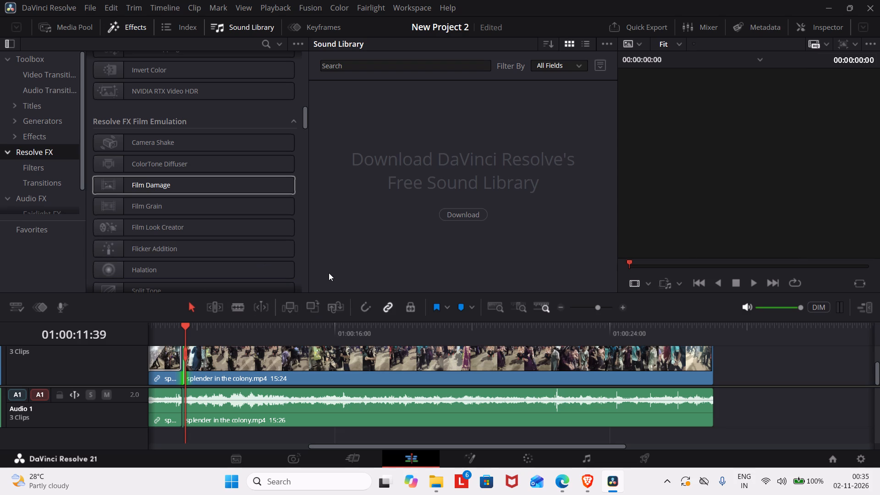
Place the playhead at 01:00:12:05 and, on the Cut page, extend the longer piece's video start to a 15:26 duration, aligned with its audio.
{"action": "left_click", "coordinate": [200, 328]}
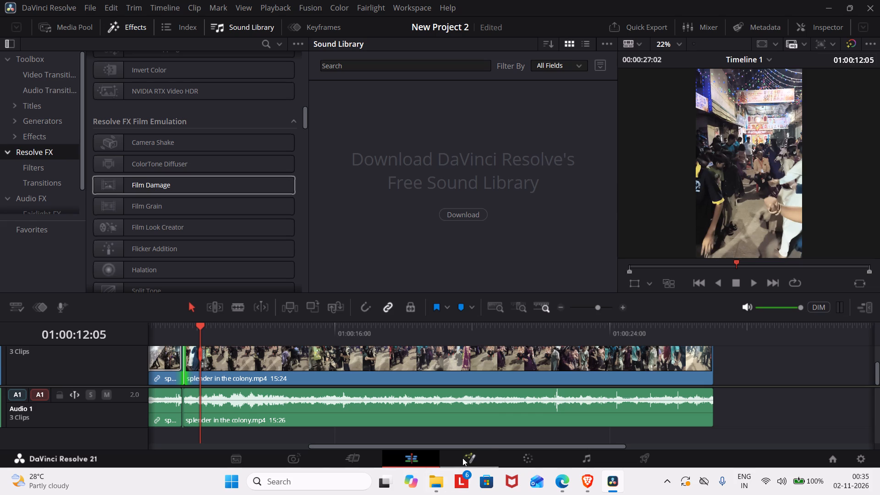
{"action": "left_click", "coordinate": [346, 462]}
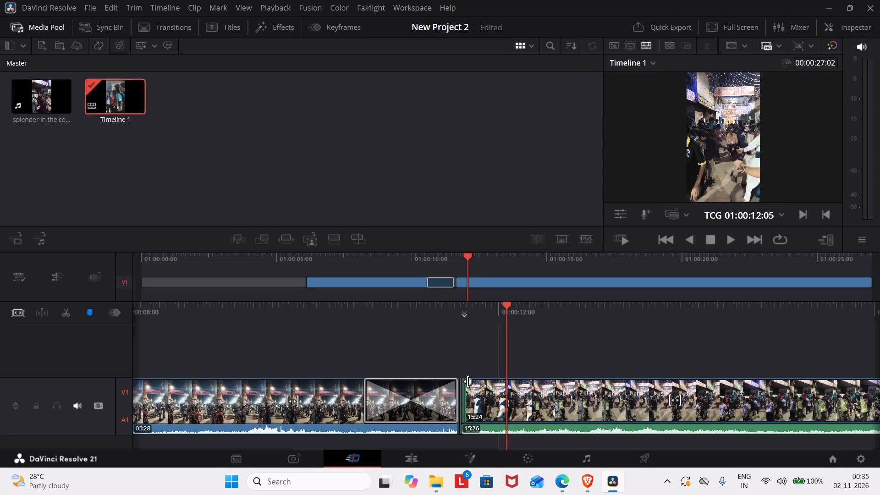
{"action": "left_click_drag", "start_coordinate": [464, 381], "coordinate": [471, 385]}
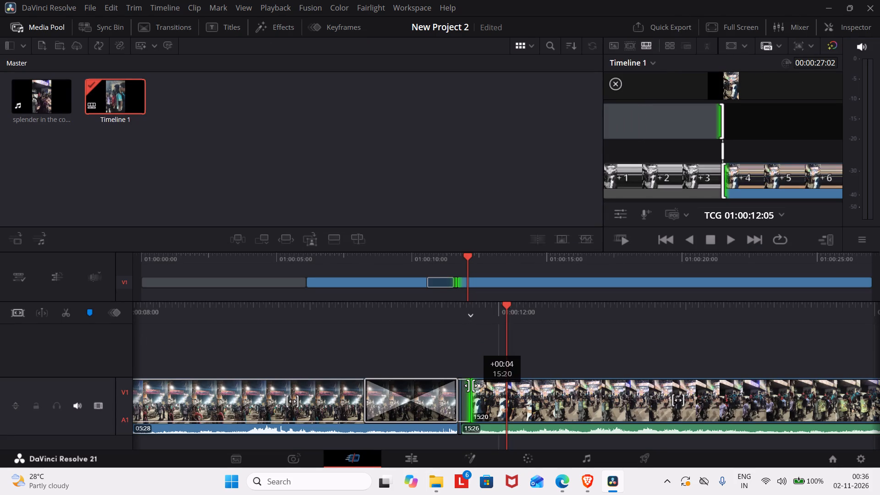
{"action": "left_click_drag", "start_coordinate": [471, 385], "coordinate": [450, 385]}
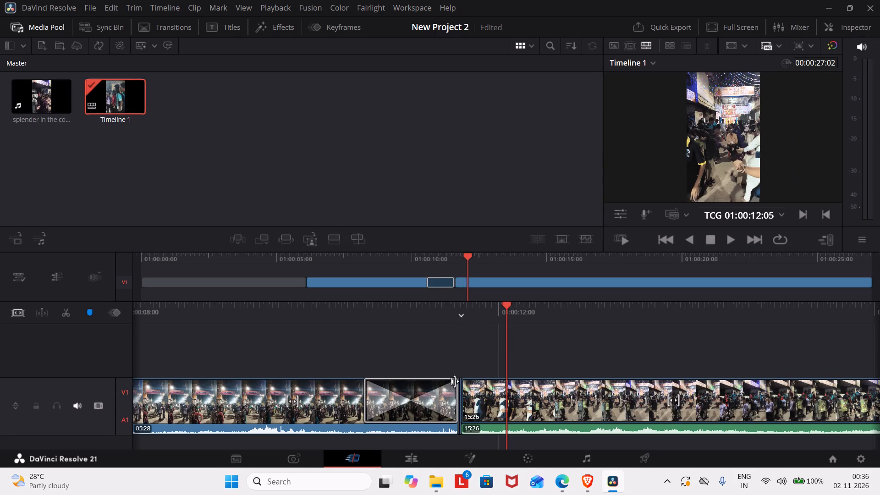
{"action": "left_click", "coordinate": [472, 340]}
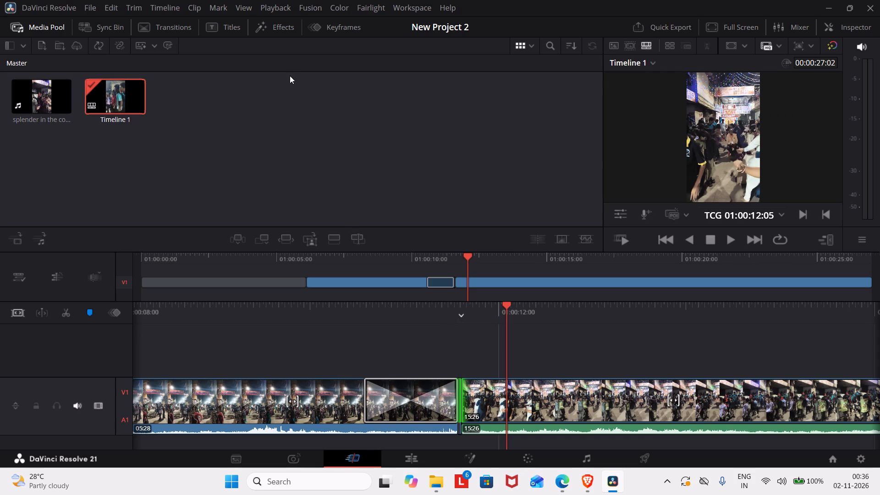
{"action": "left_click", "coordinate": [270, 159]}
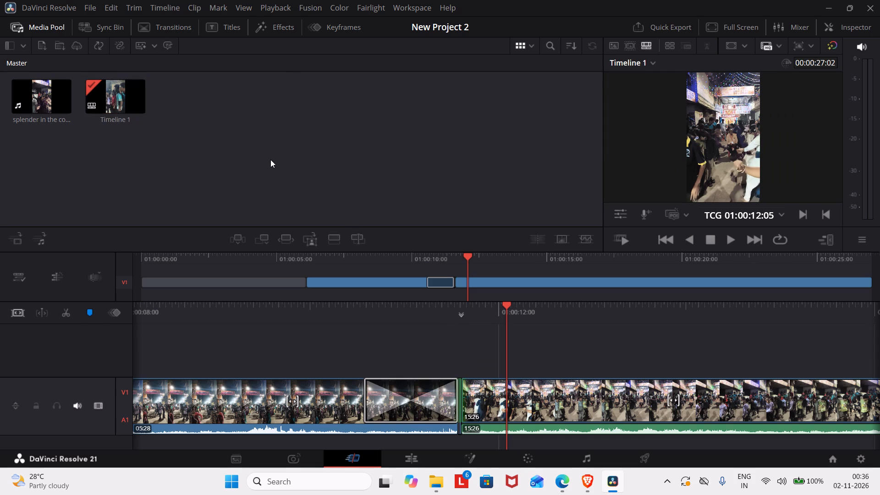